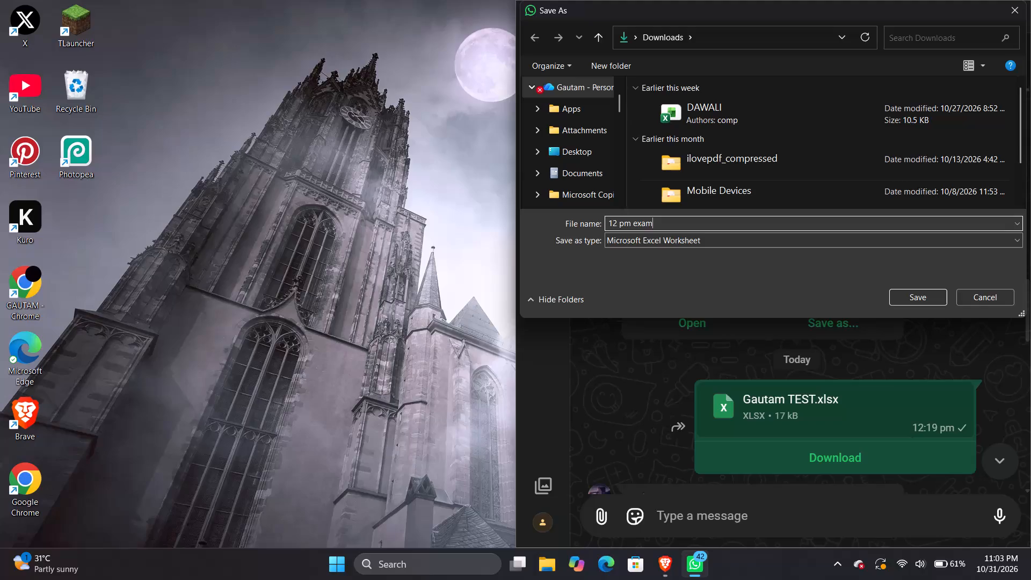
# Choose the timepass folder on the OS (C:) drive as the save location for the 12 pm exam Excel worksheet.
pyautogui.scroll(-5, 571, 170)
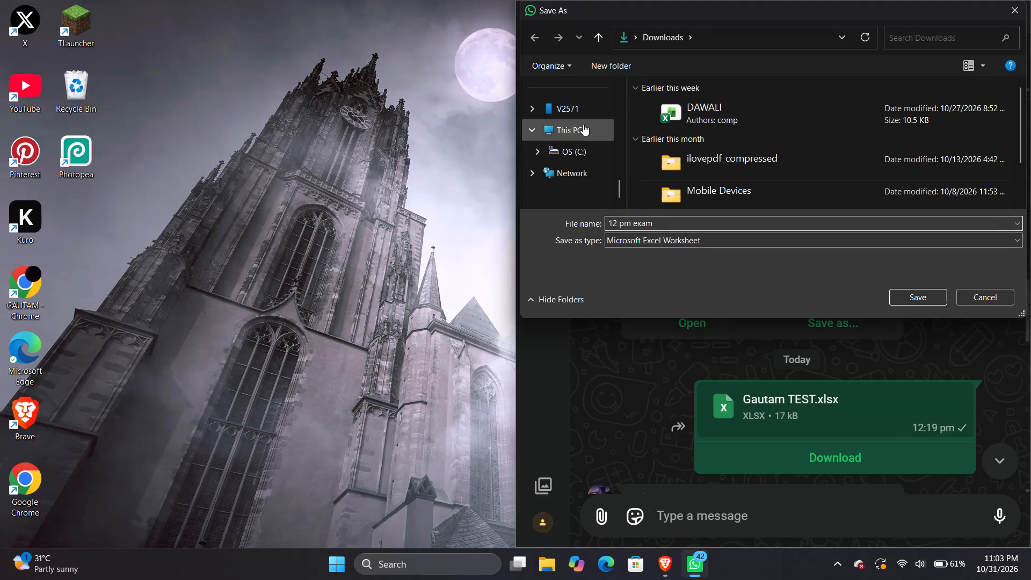
pyautogui.hscroll(1, 583, 124)
pyautogui.click(577, 143)
pyautogui.scroll(-4, 762, 144)
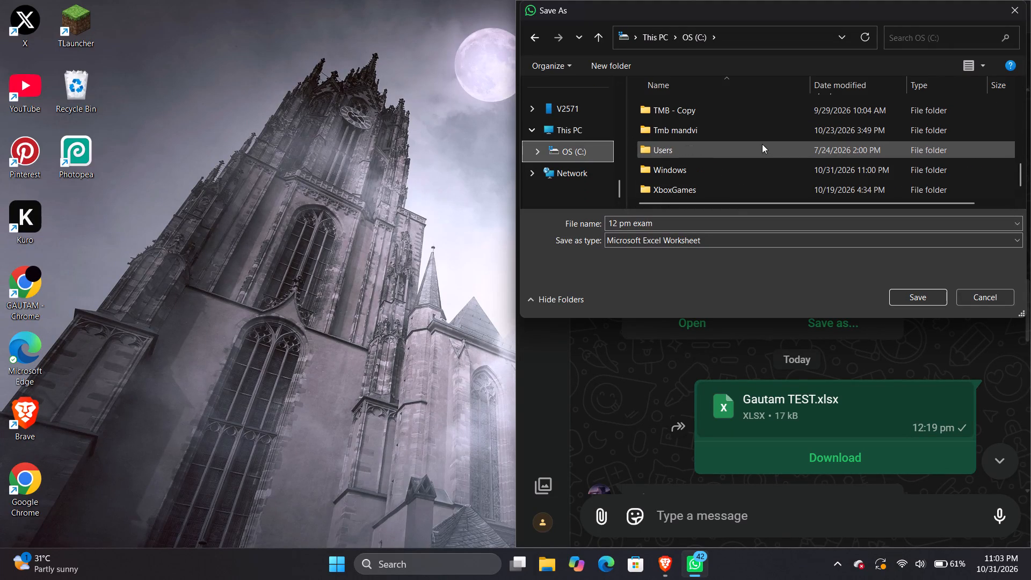
pyautogui.scroll(3, 699, 147)
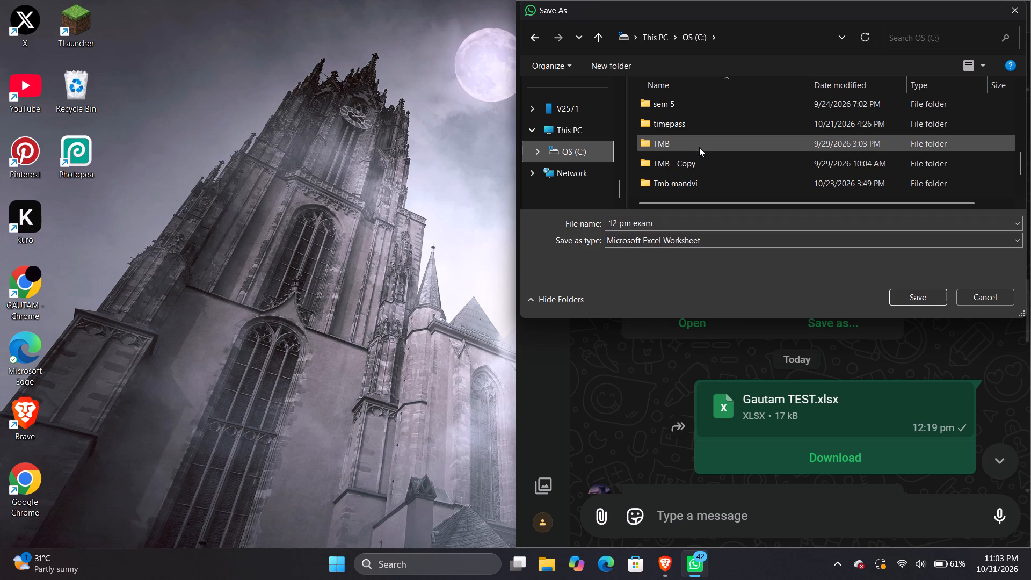
pyautogui.scroll(1, 699, 147)
pyautogui.scroll(-1, 699, 147)
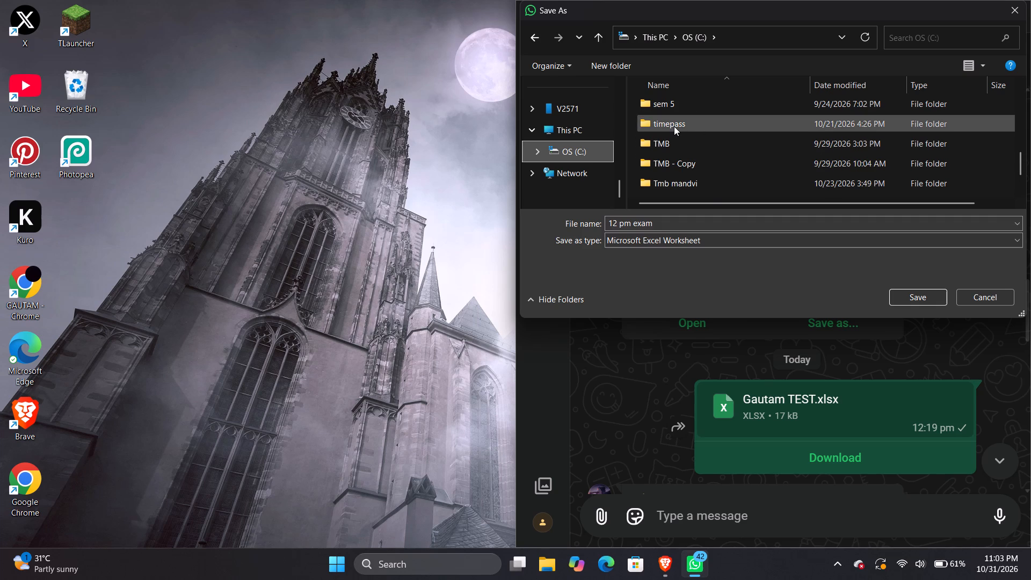
pyautogui.click(674, 126)
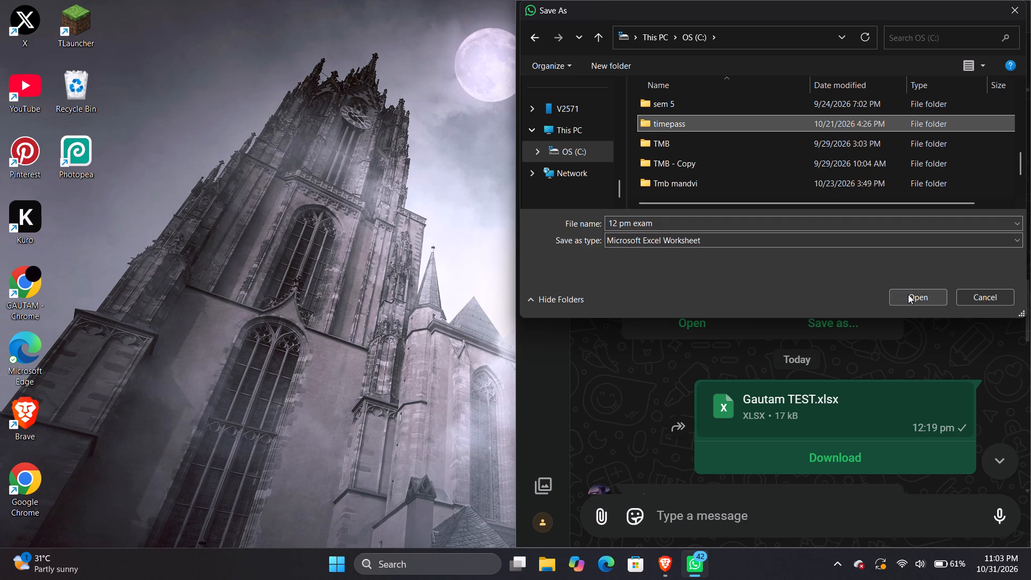
pyautogui.click(908, 294)
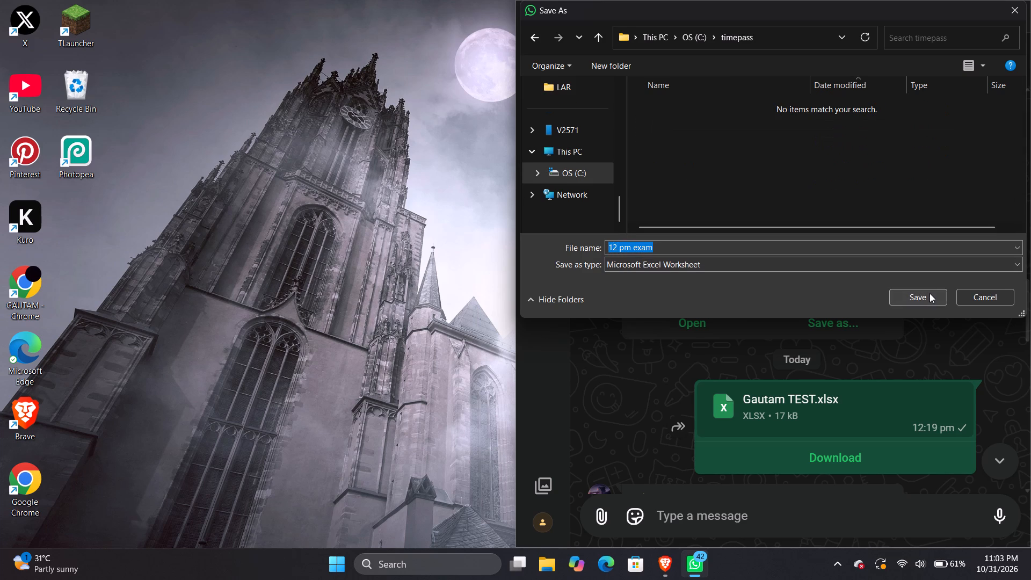
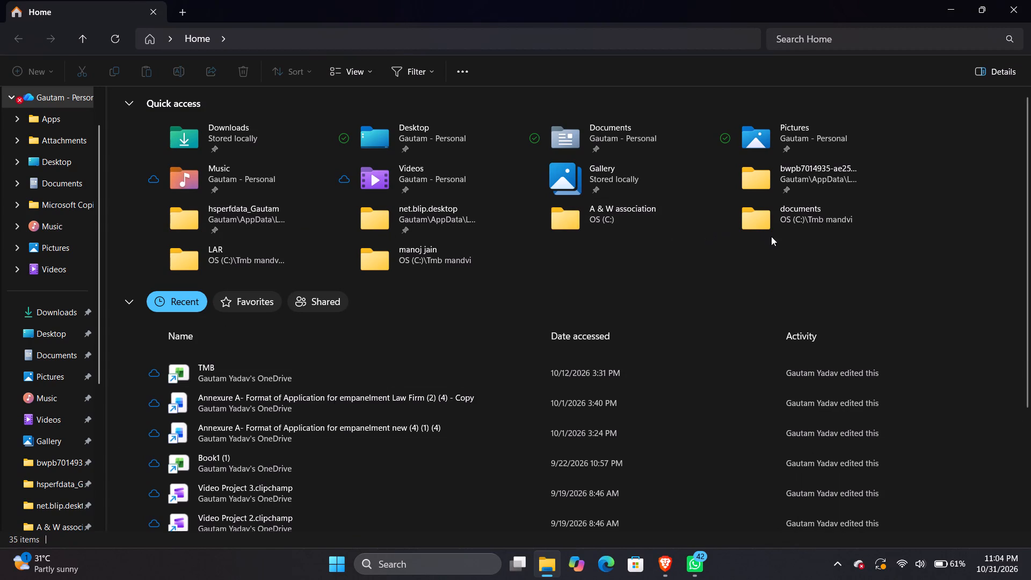
# Open the OS (C:) drive in File Explorer and look through its folders for the timepass folder.
pyautogui.scroll(-9, 16, 404)
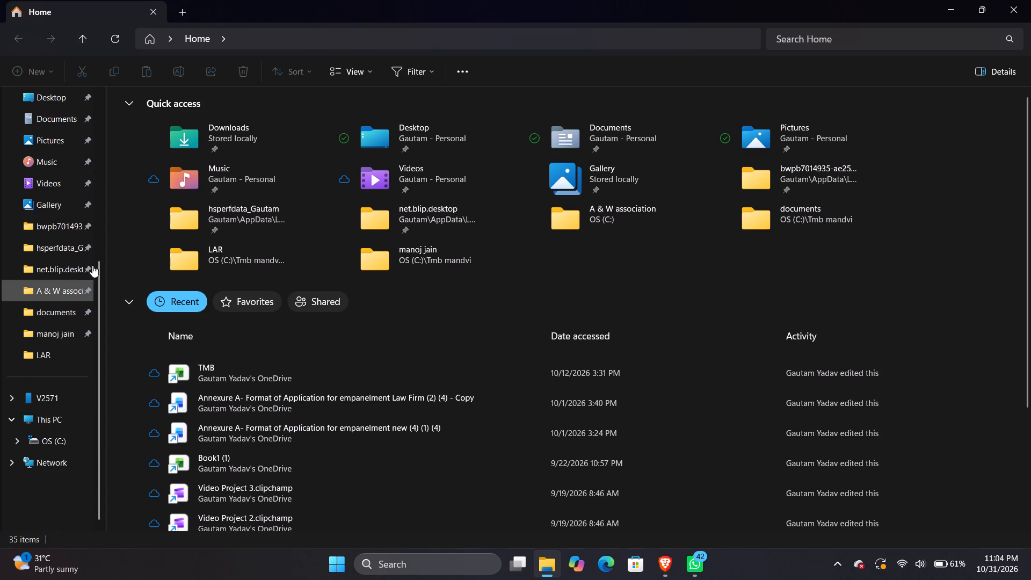
pyautogui.click(57, 437)
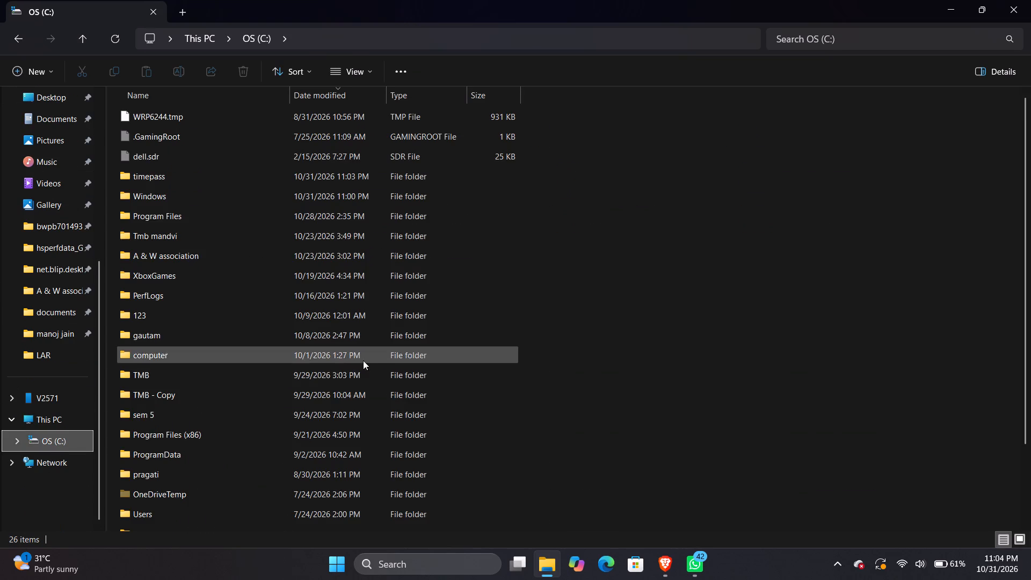
pyautogui.scroll(-9, 387, 369)
pyautogui.scroll(-3, 272, 359)
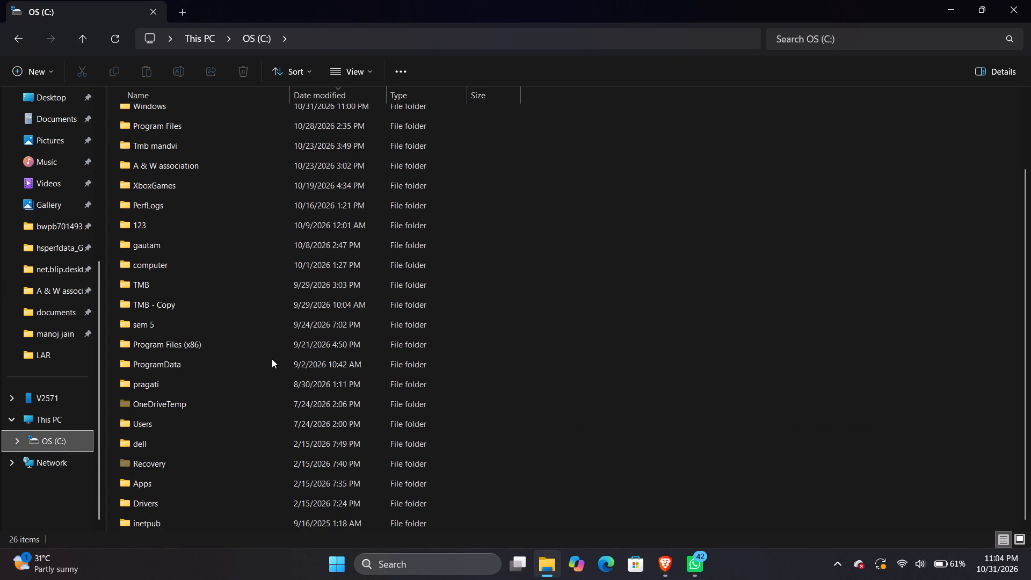
pyautogui.scroll(-2, 272, 359)
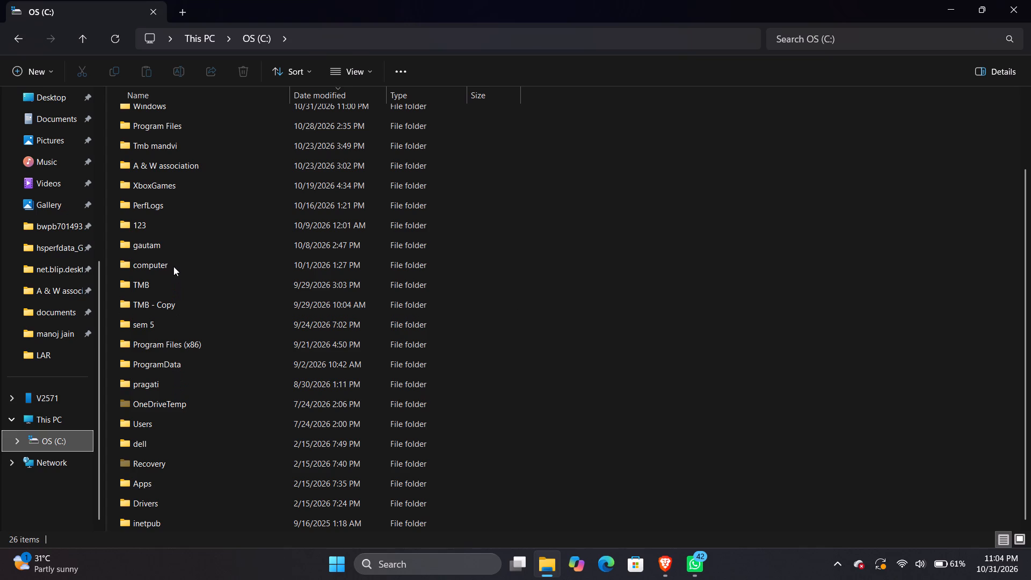
# Open the "12 pm exam" workbook from the timepass folder on OS (C:) and enable editing.
pyautogui.scroll(3, 173, 266)
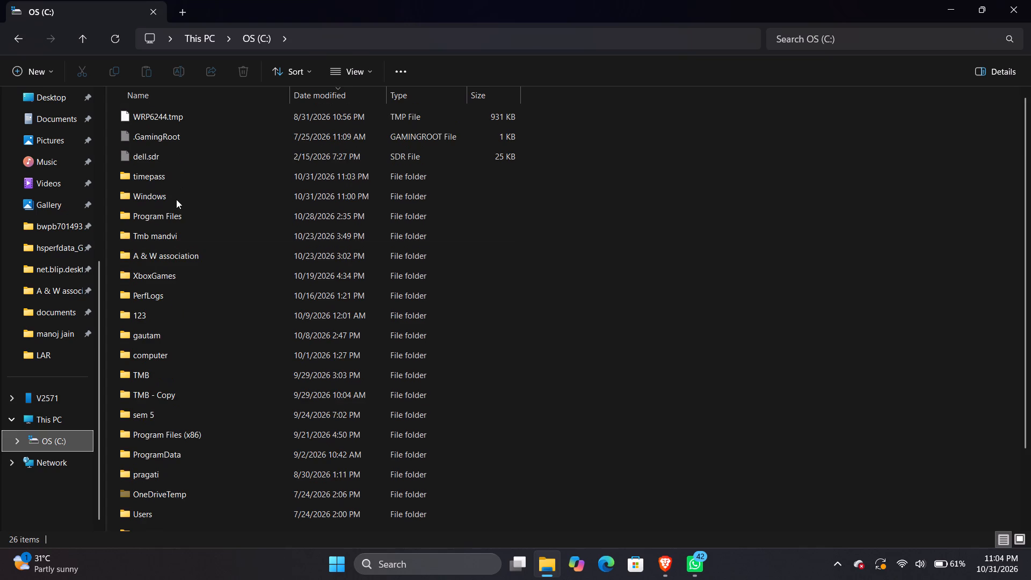
pyautogui.doubleClick(177, 182)
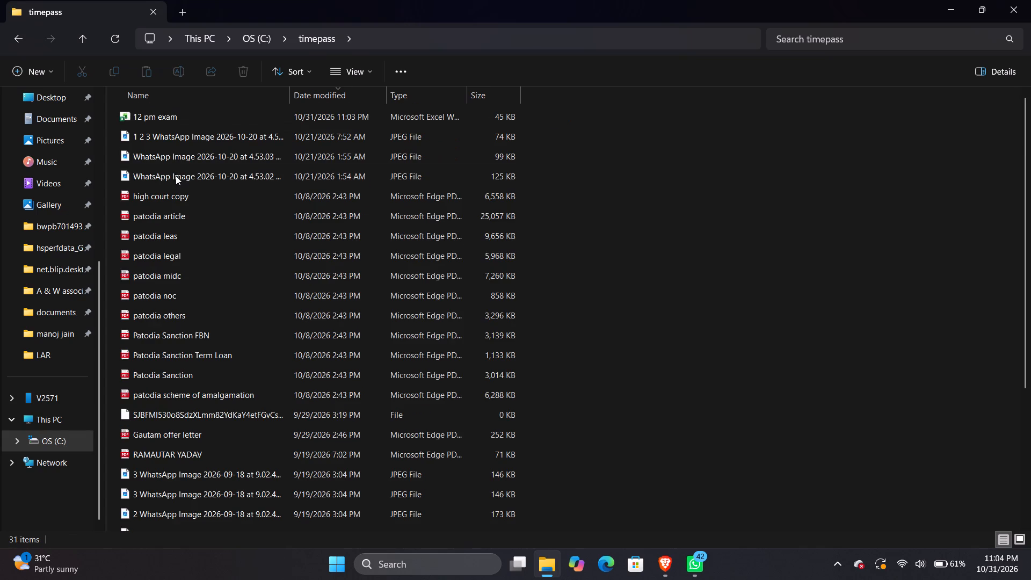
pyautogui.scroll(-8, 188, 340)
pyautogui.scroll(5, 188, 340)
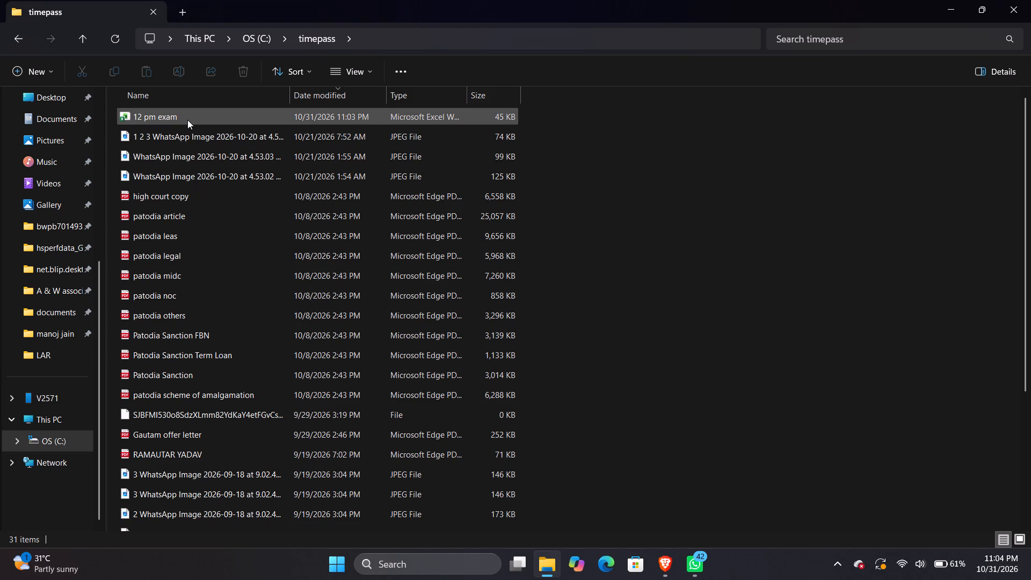
pyautogui.doubleClick(187, 121)
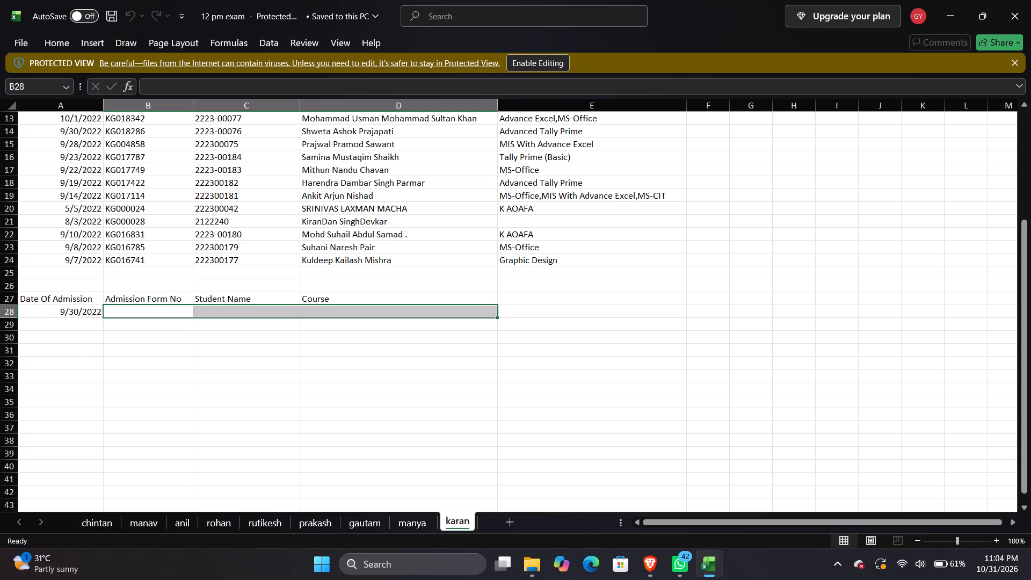
pyautogui.moveTo(958, 0); pyautogui.dragTo(977, 0, button='right')
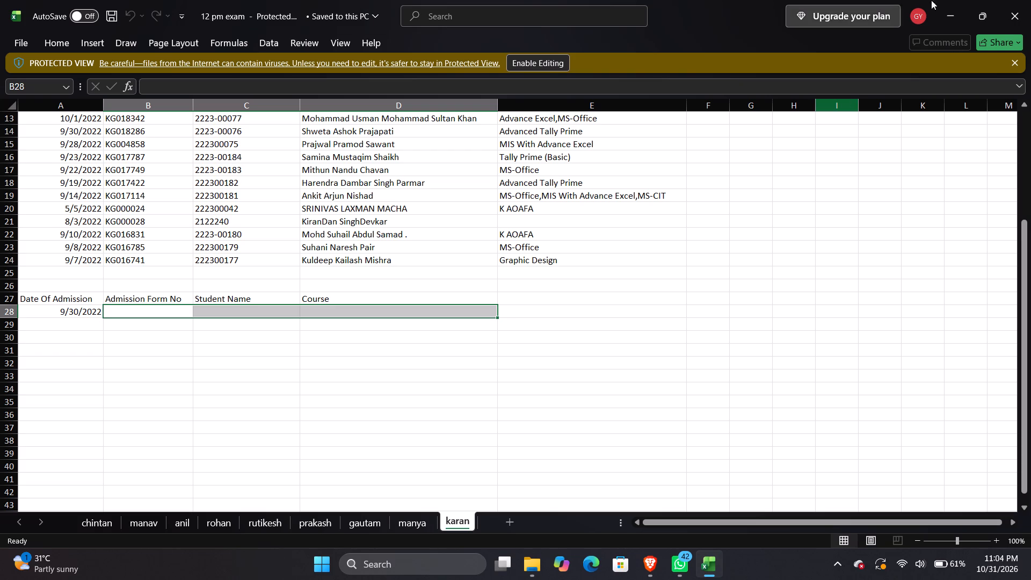
pyautogui.click(528, 63)
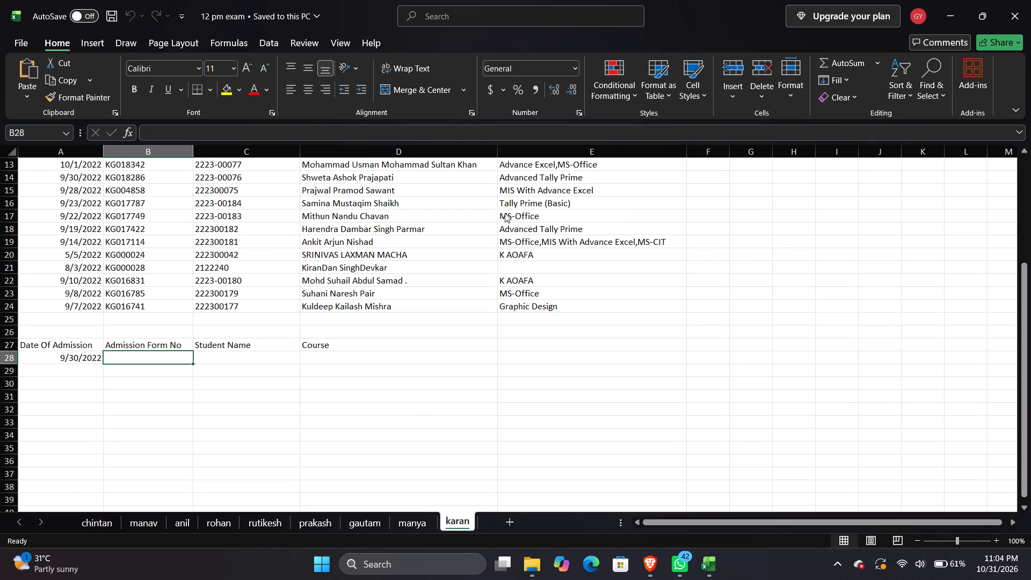
# Look over the admissions list on the karan sheet and the Assignment -49 sales table on the chintan sheet.
pyautogui.keyDown('ctrl'); pyautogui.scroll(2, 505, 213); pyautogui.keyUp('ctrl')
pyautogui.scroll(2, 196, 255)
pyautogui.scroll(-3, 196, 255)
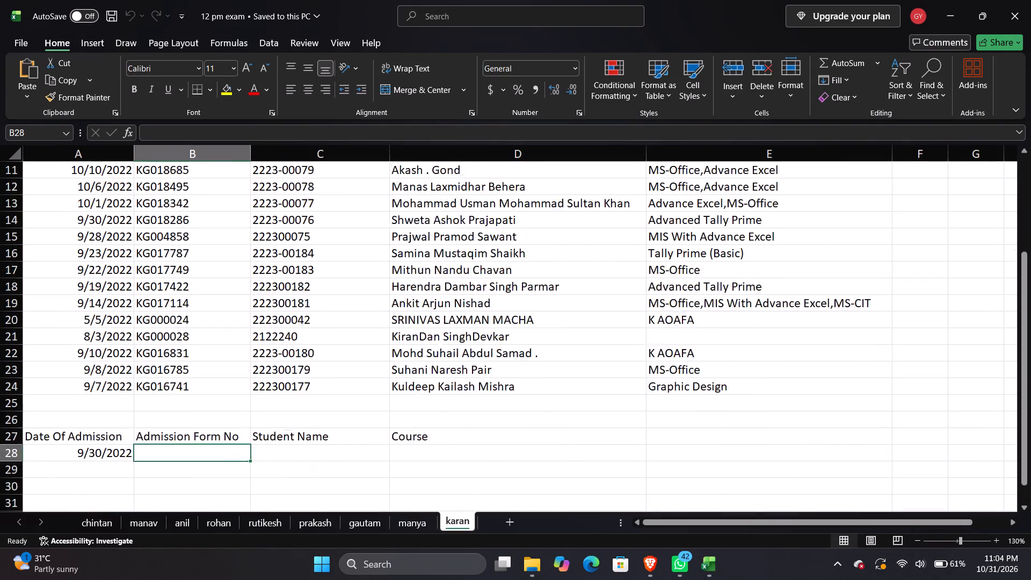
pyautogui.scroll(-2, 196, 255)
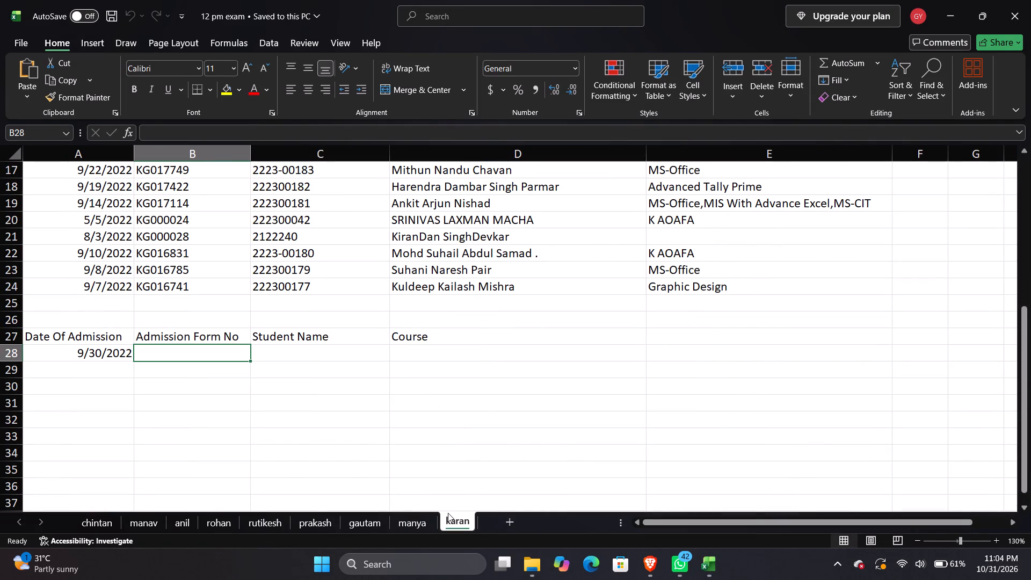
pyautogui.click(99, 524)
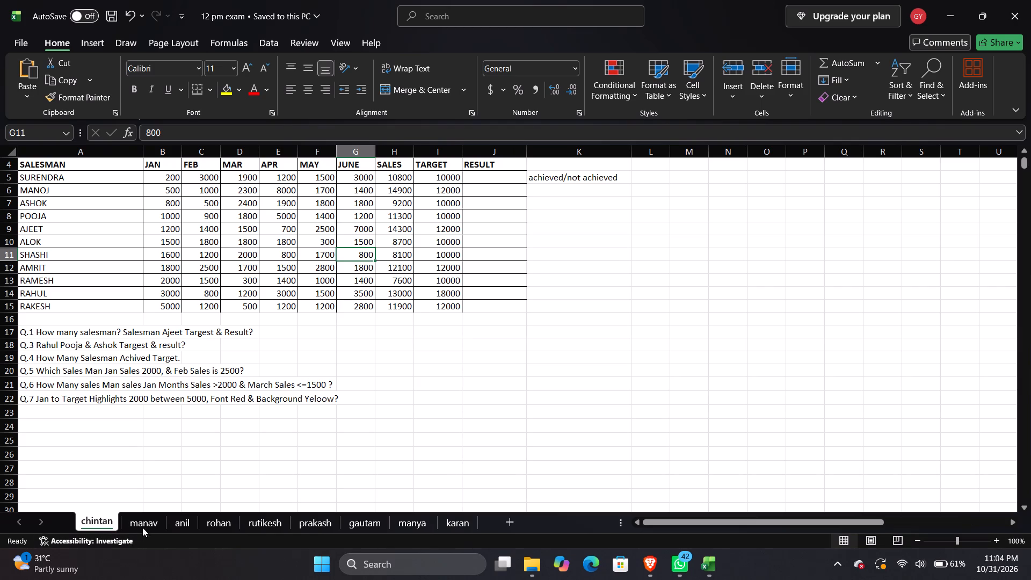
pyautogui.doubleClick(20, 520)
pyautogui.scroll(2, 170, 423)
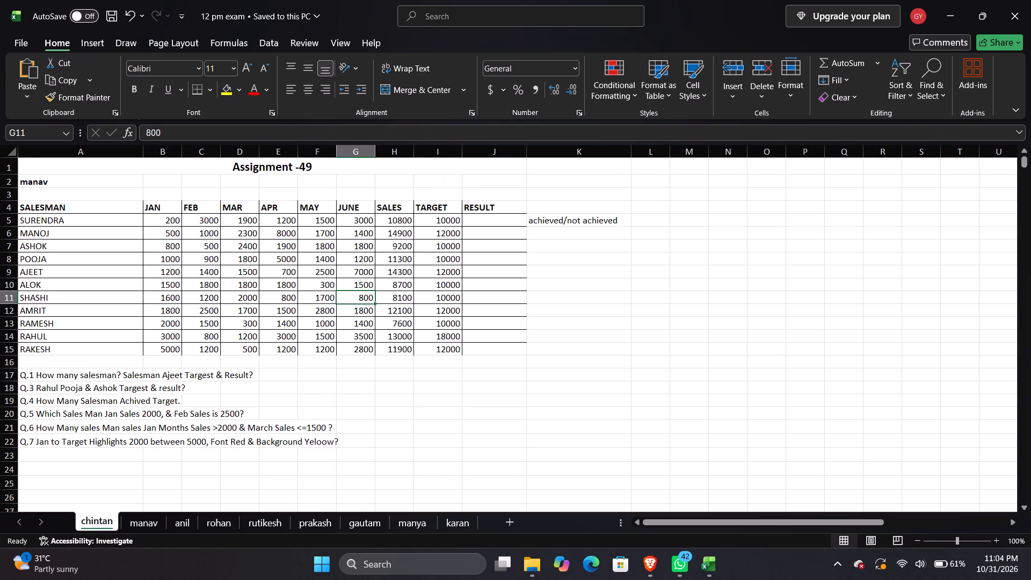
pyautogui.keyDown('ctrl'); pyautogui.scroll(2, 350, 272); pyautogui.keyUp('ctrl')
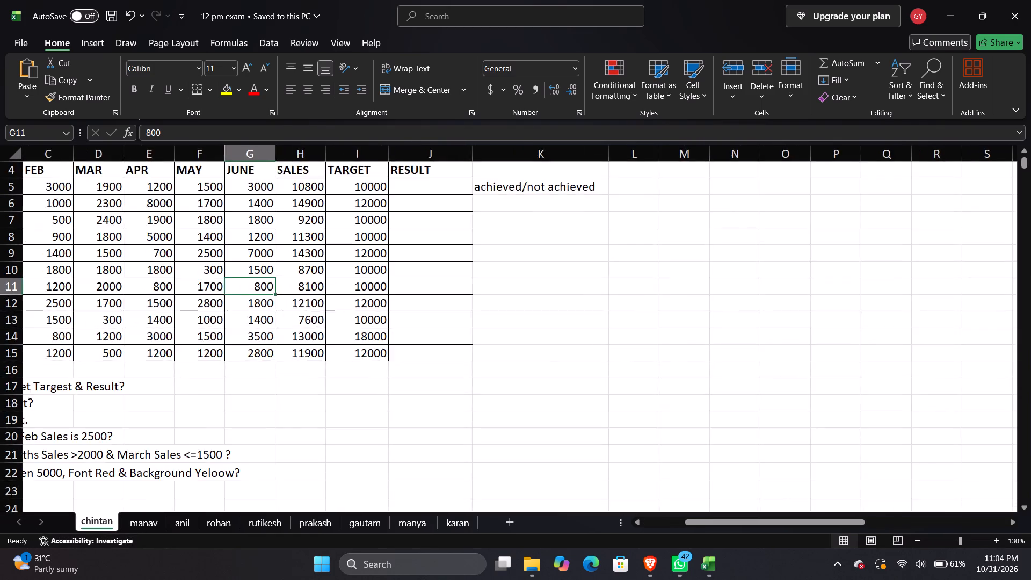
pyautogui.keyDown('ctrl'); pyautogui.scroll(1, 350, 272); pyautogui.keyUp('ctrl')
pyautogui.scroll(3, 350, 272)
pyautogui.keyDown('ctrl'); pyautogui.scroll(-1, 350, 272); pyautogui.keyUp('ctrl')
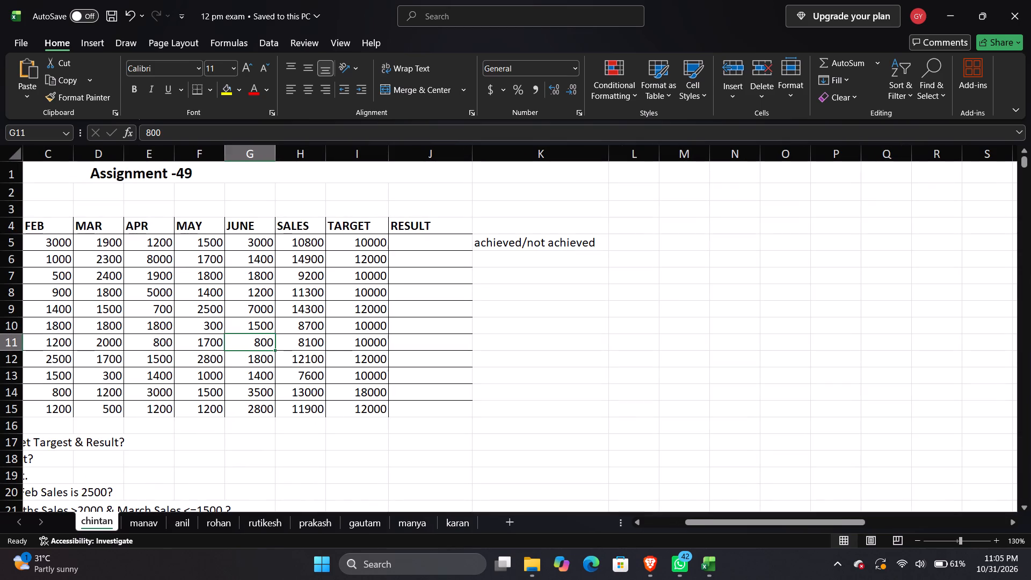
pyautogui.keyDown('ctrl'); pyautogui.scroll(-1, 475, 280); pyautogui.keyUp('ctrl')
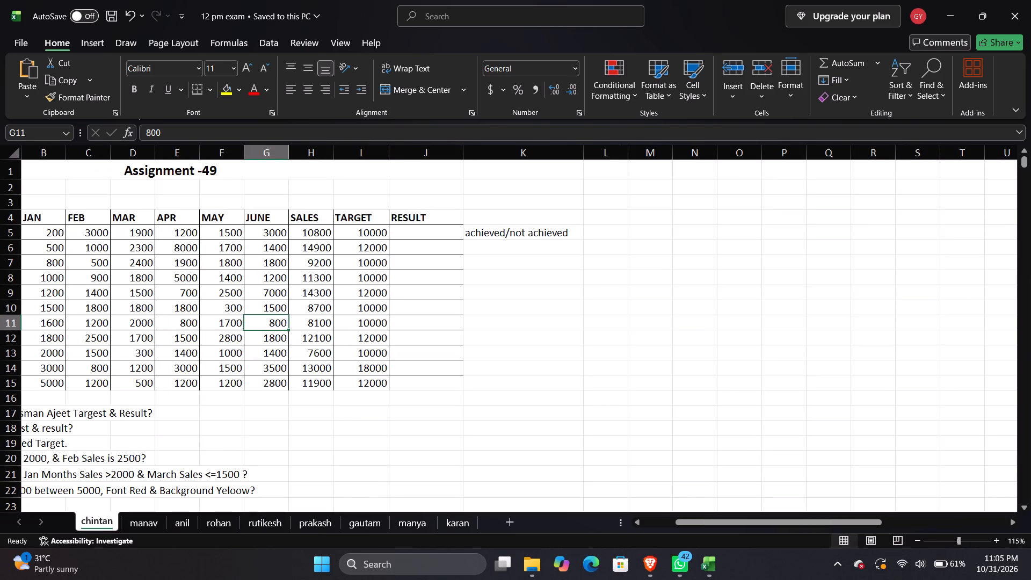
# Widen the RESULT column of the Assignment -49 table slightly.
pyautogui.moveTo(464, 153); pyautogui.dragTo(472, 155)
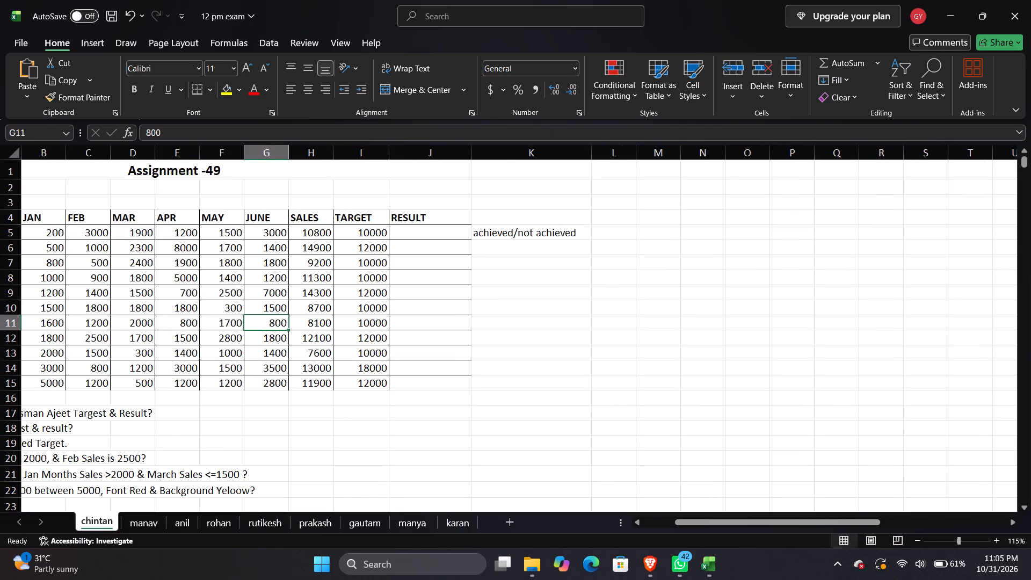
# Examine the Assignment -49 salesman data, its RESULT column with the achieved/not achieved note, and the questions below the table.
pyautogui.moveTo(340, 255); pyautogui.dragTo(13, 310)
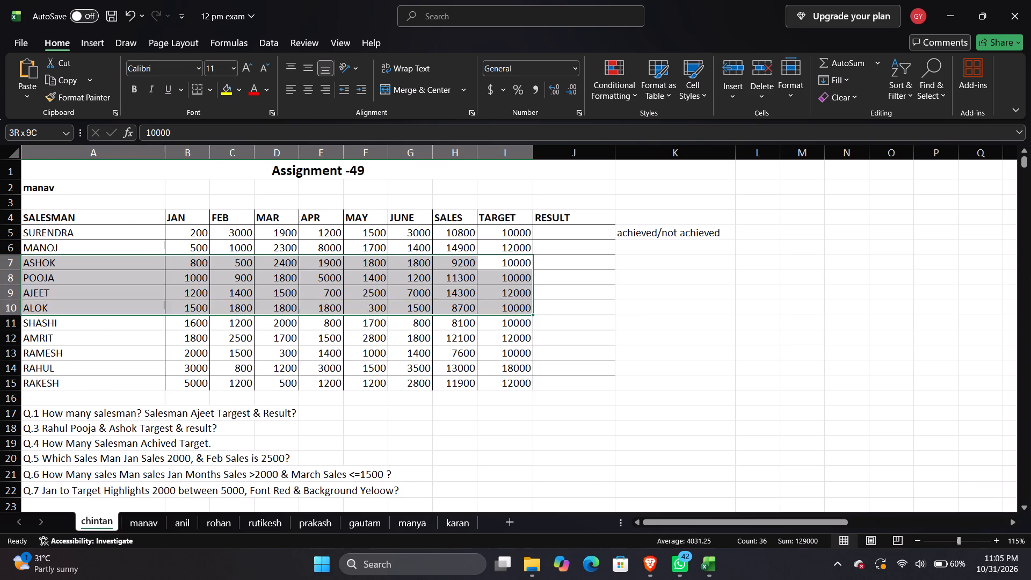
pyautogui.moveTo(13, 310); pyautogui.dragTo(29, 284)
pyautogui.click(119, 194)
pyautogui.click(108, 233)
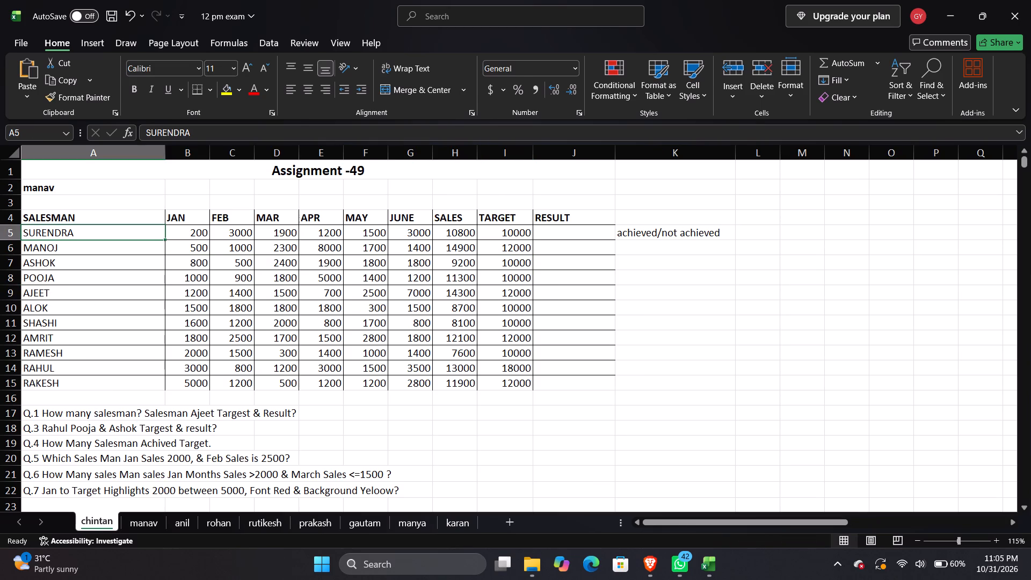
pyautogui.keyDown('ctrl'); pyautogui.scroll(1, 287, 414); pyautogui.keyUp('ctrl')
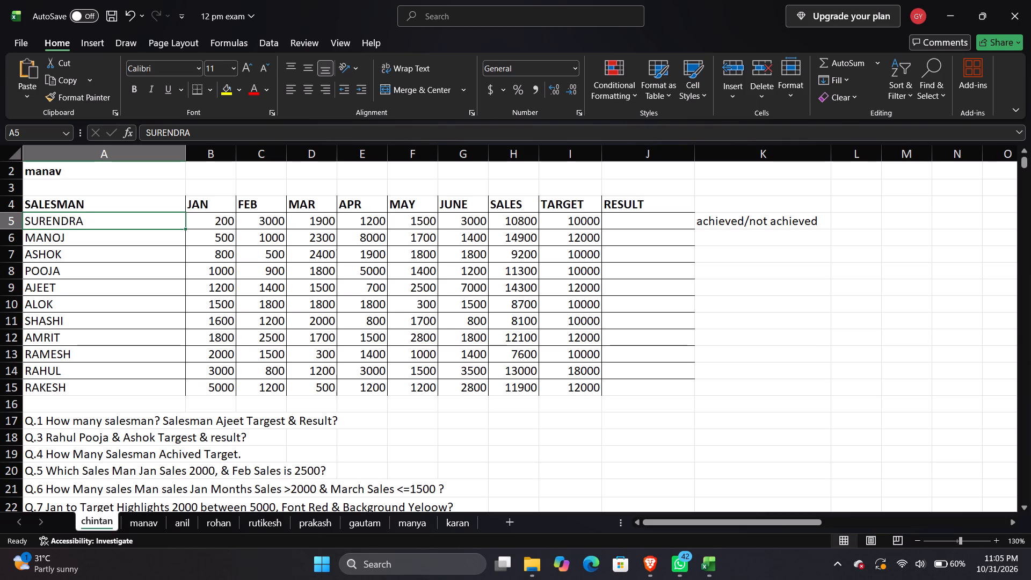
pyautogui.click(743, 271)
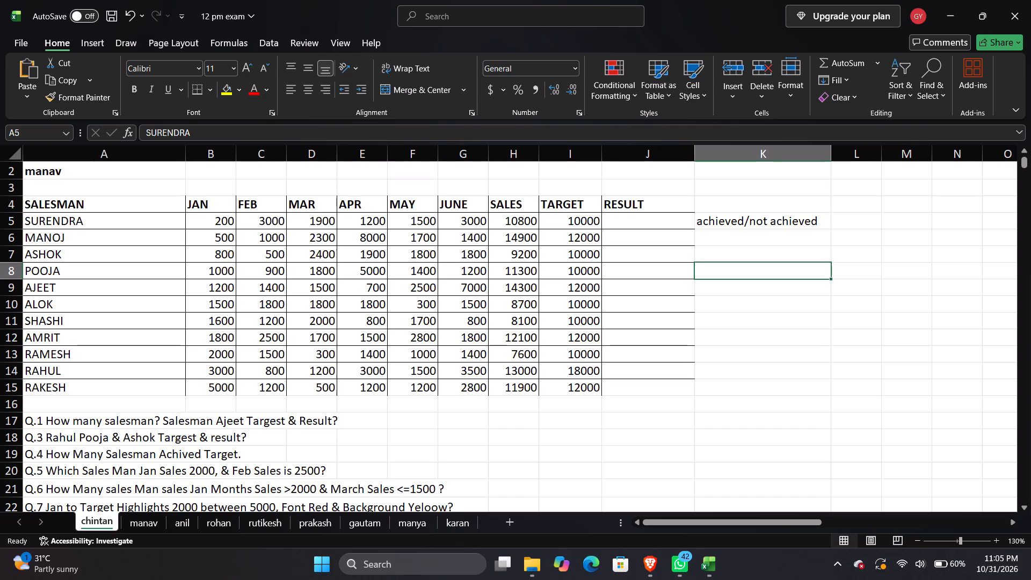
pyautogui.click(637, 217)
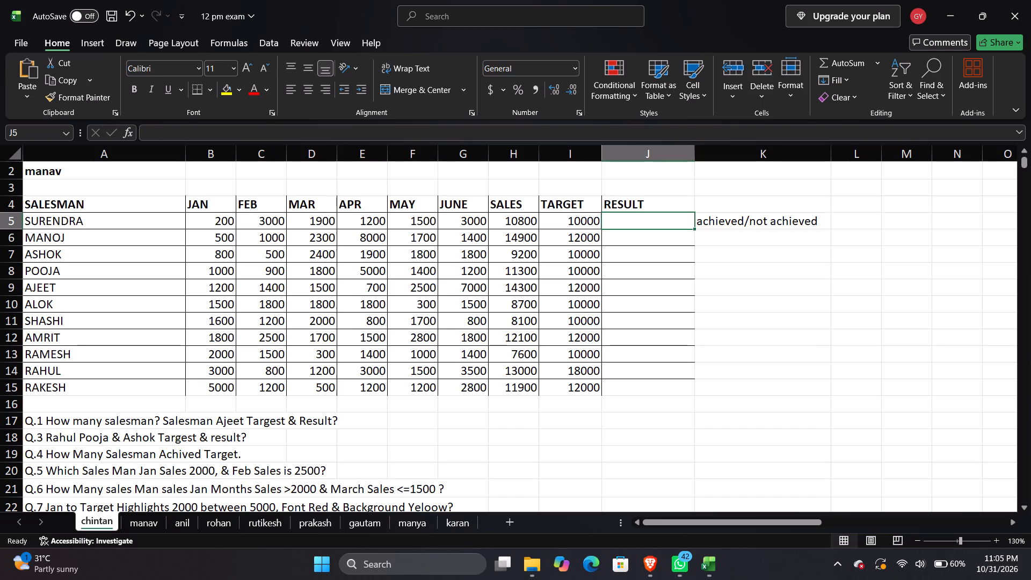
pyautogui.click(769, 252)
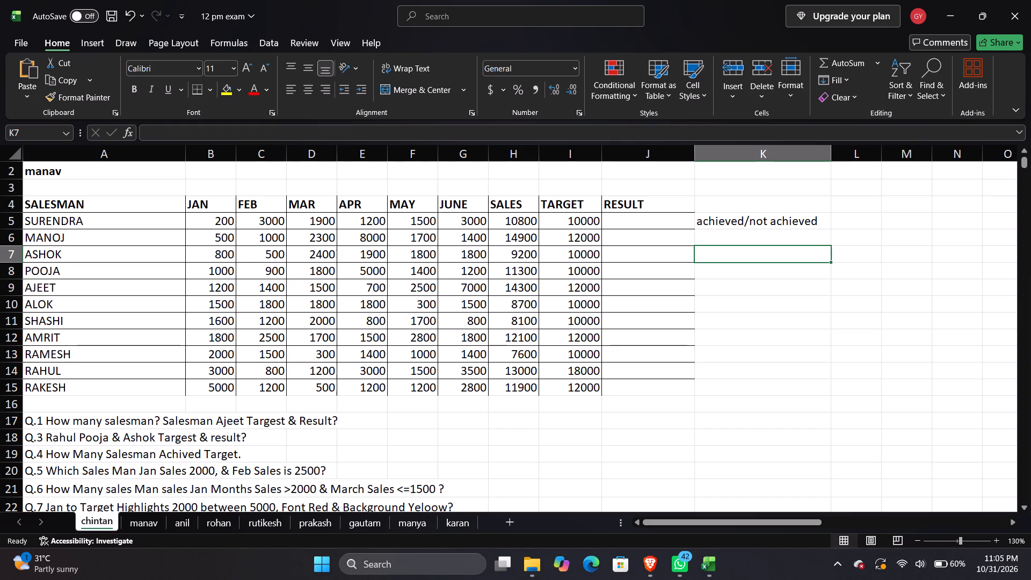
pyautogui.click(660, 228)
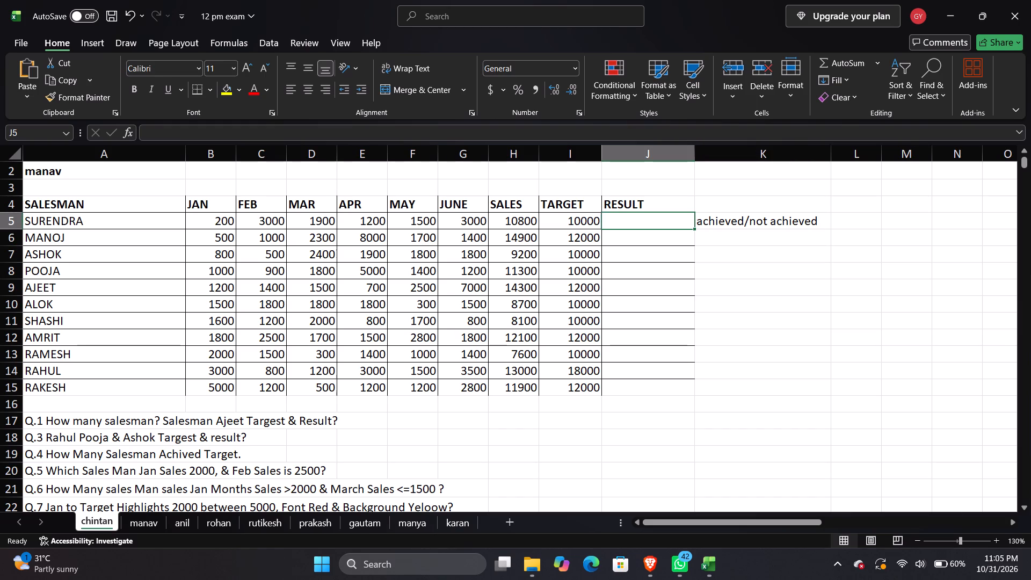
pyautogui.click(658, 224)
pyautogui.rightClick(658, 224)
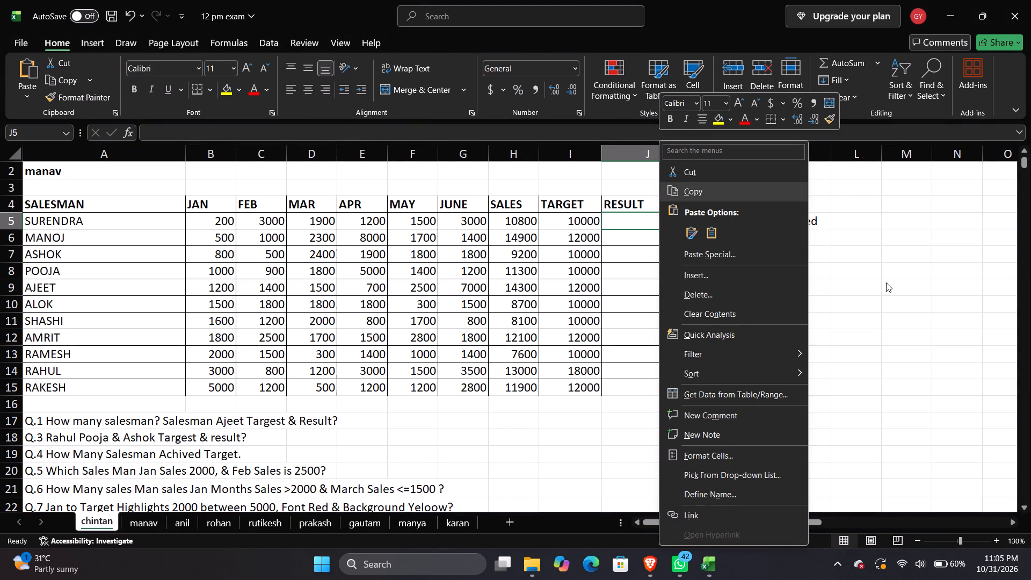
pyautogui.click(886, 282)
pyautogui.scroll(-1, 807, 258)
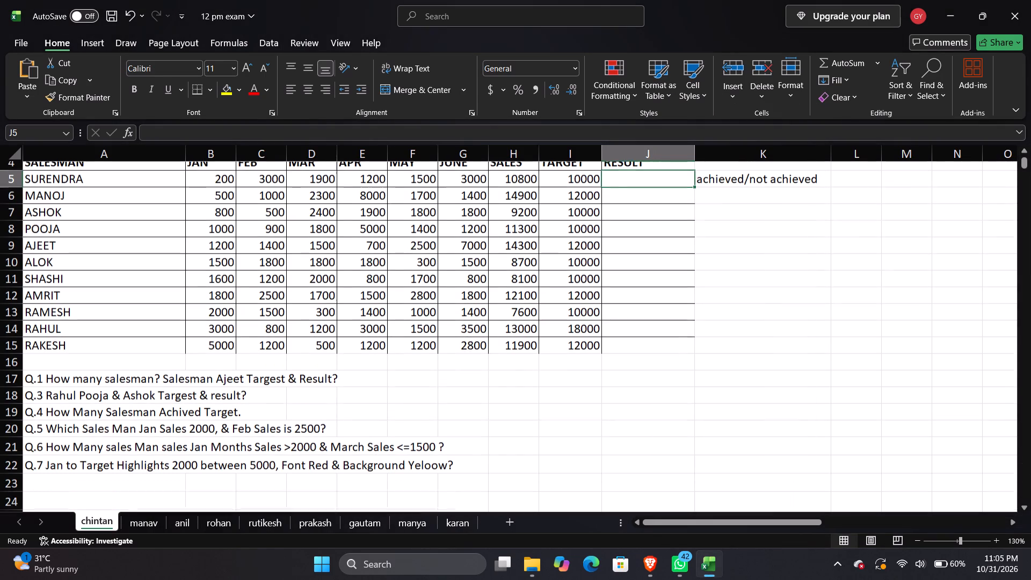
# Look over the manav sheet, then examine the Sales Report and the amit and cash entries on the gautam sheet.
pyautogui.click(155, 522)
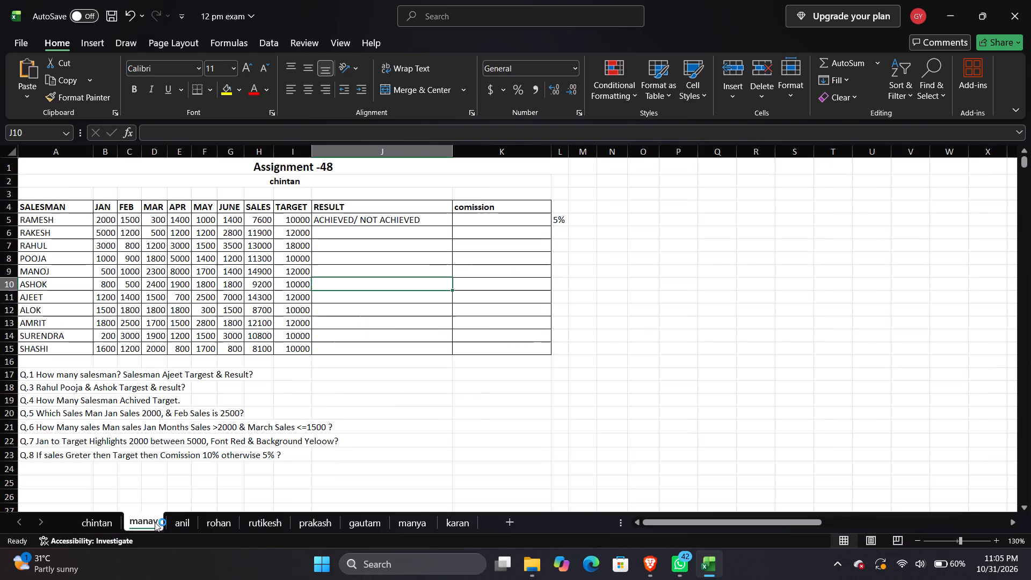
pyautogui.click(378, 523)
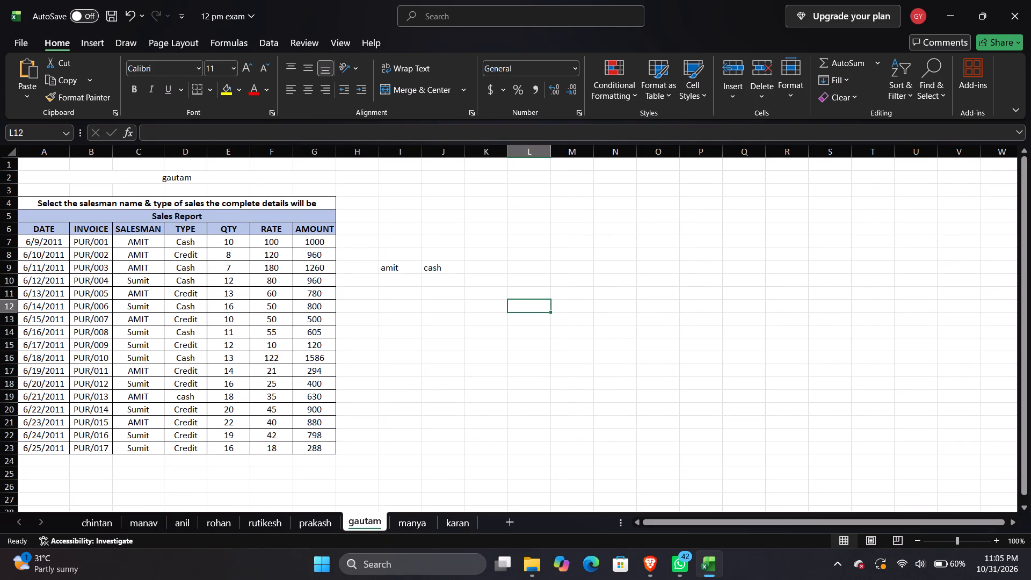
pyautogui.click(408, 275)
pyautogui.click(425, 266)
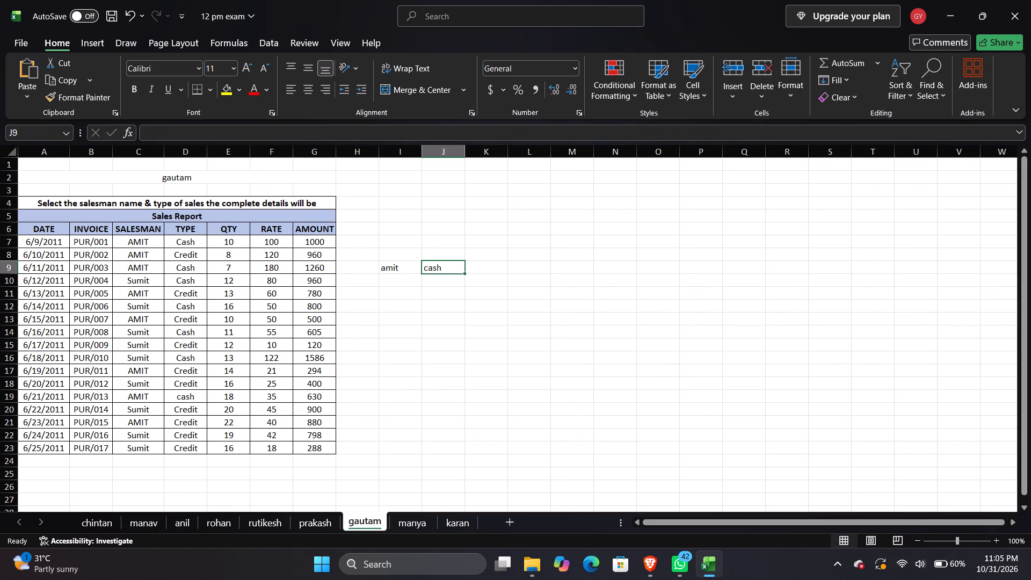
pyautogui.click(412, 269)
pyautogui.click(417, 287)
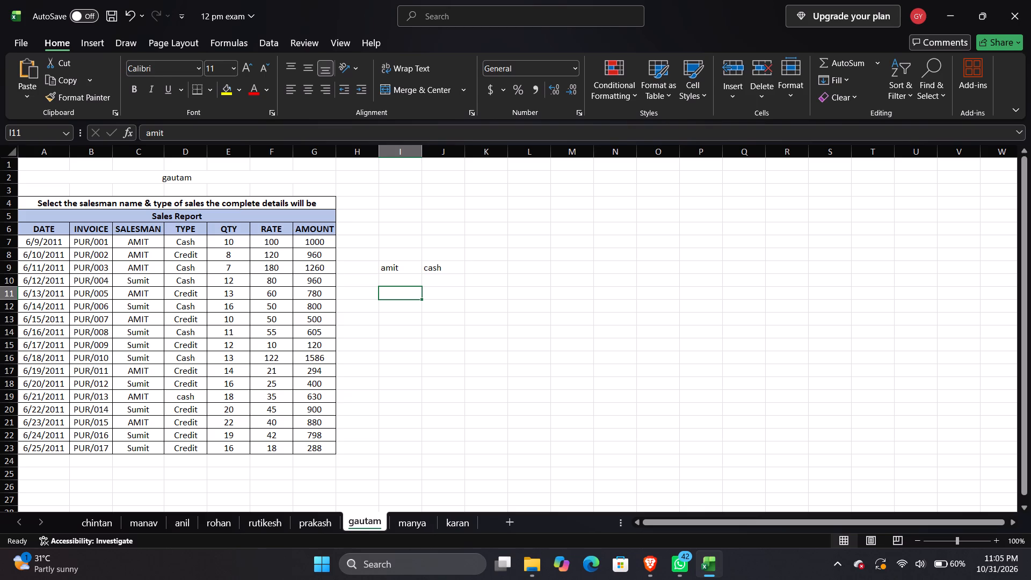
pyautogui.click(410, 267)
pyautogui.rightClick(410, 267)
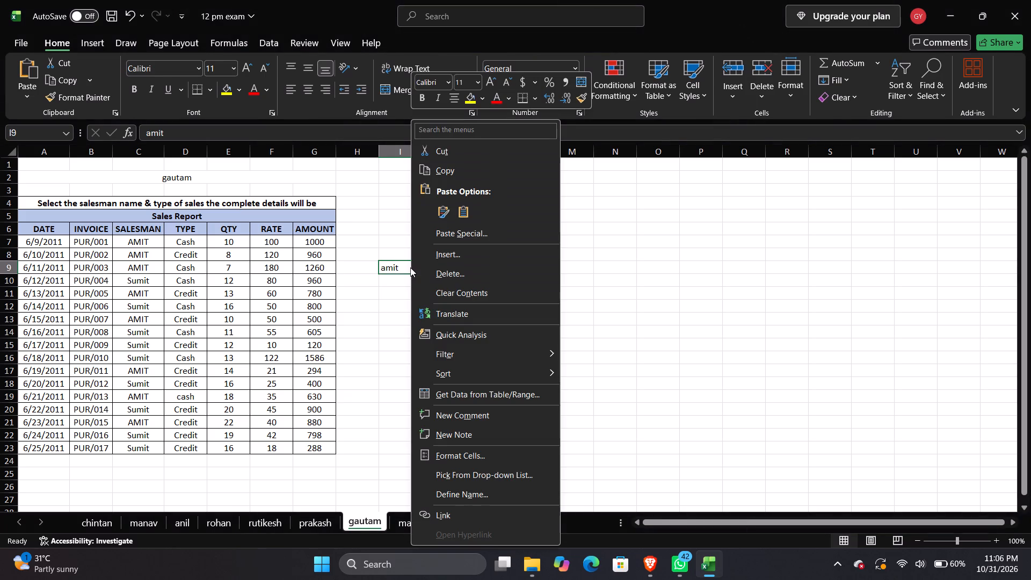
pyautogui.click(573, 274)
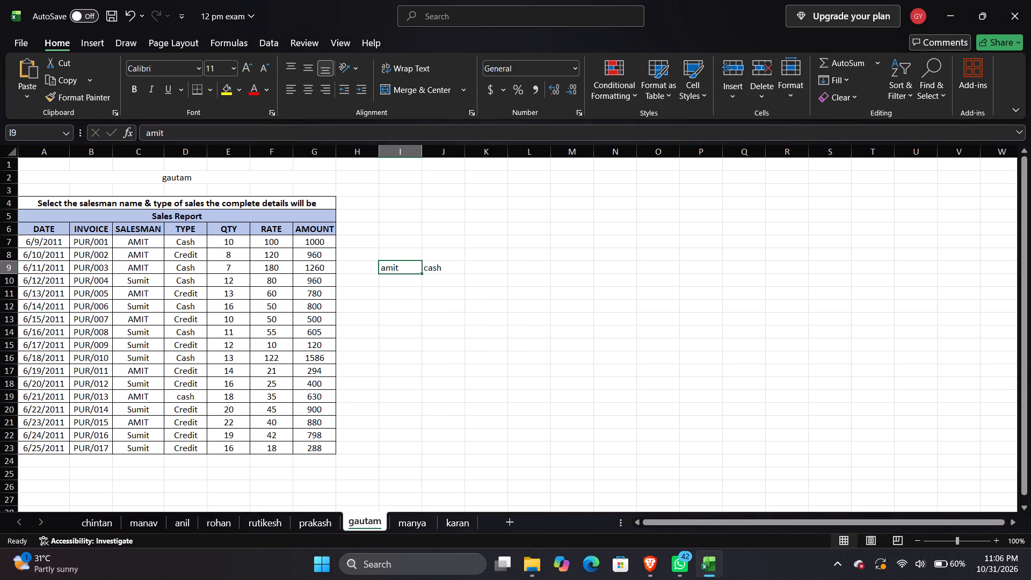
pyautogui.rightClick(409, 267)
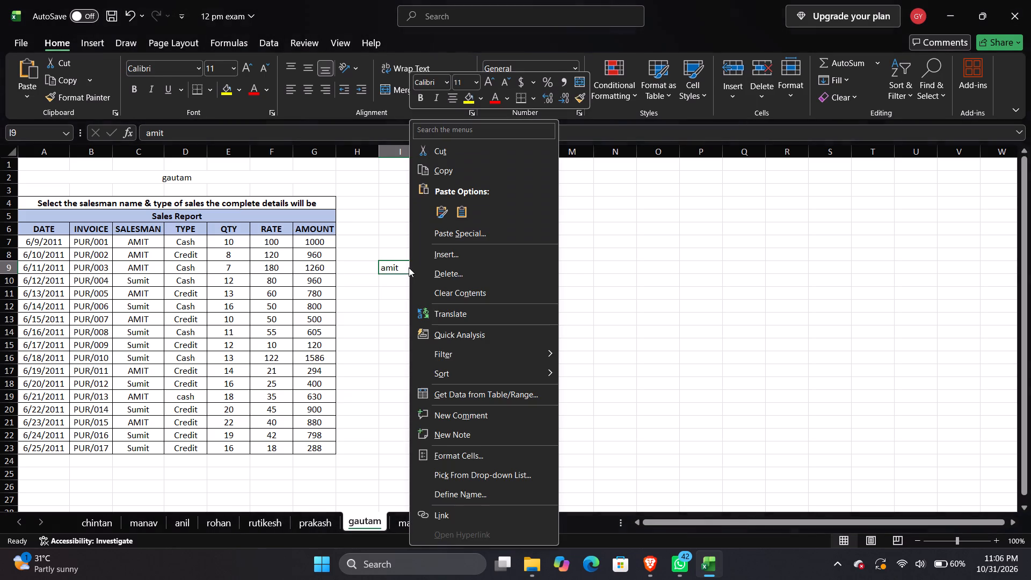
pyautogui.click(698, 237)
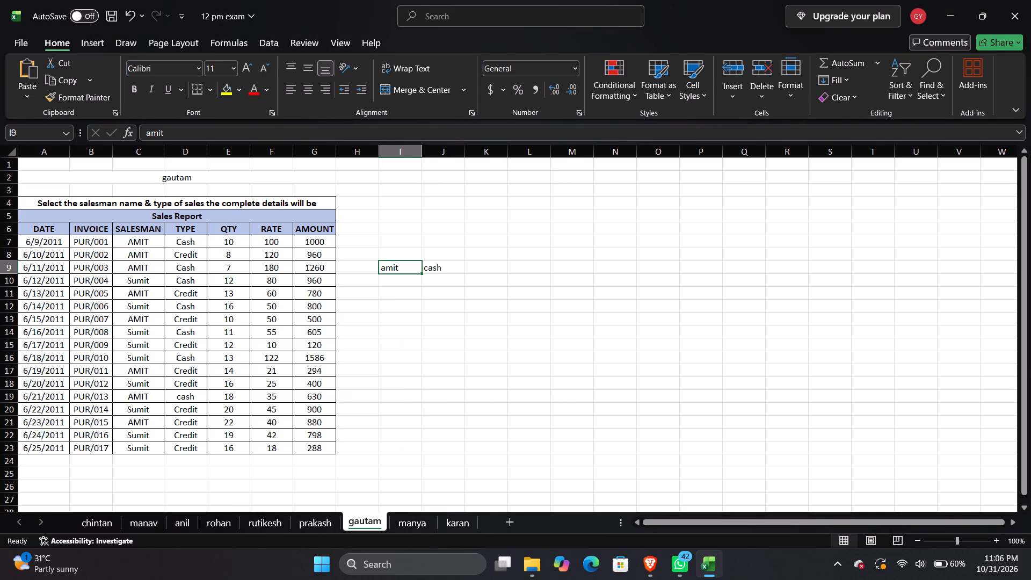
# Move the amit and cash entries beside the Sales Report down to cells I12:J12.
pyautogui.moveTo(417, 267); pyautogui.dragTo(447, 270)
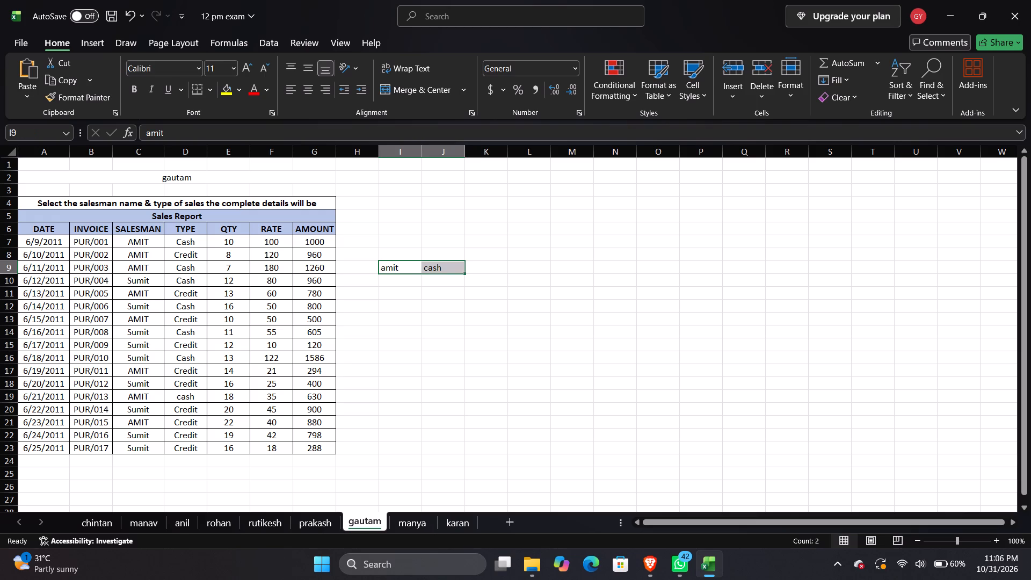
pyautogui.moveTo(429, 272); pyautogui.dragTo(432, 300)
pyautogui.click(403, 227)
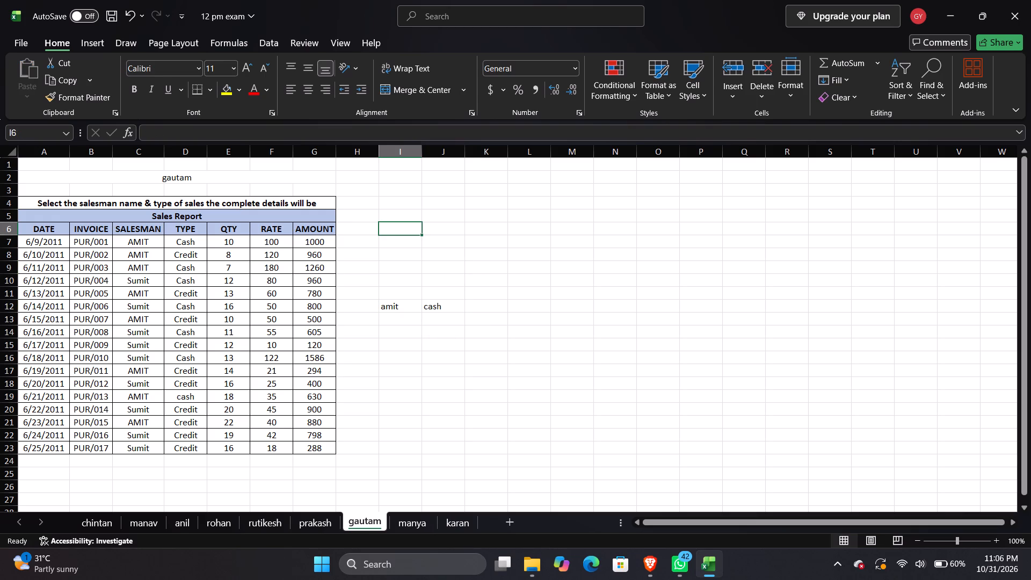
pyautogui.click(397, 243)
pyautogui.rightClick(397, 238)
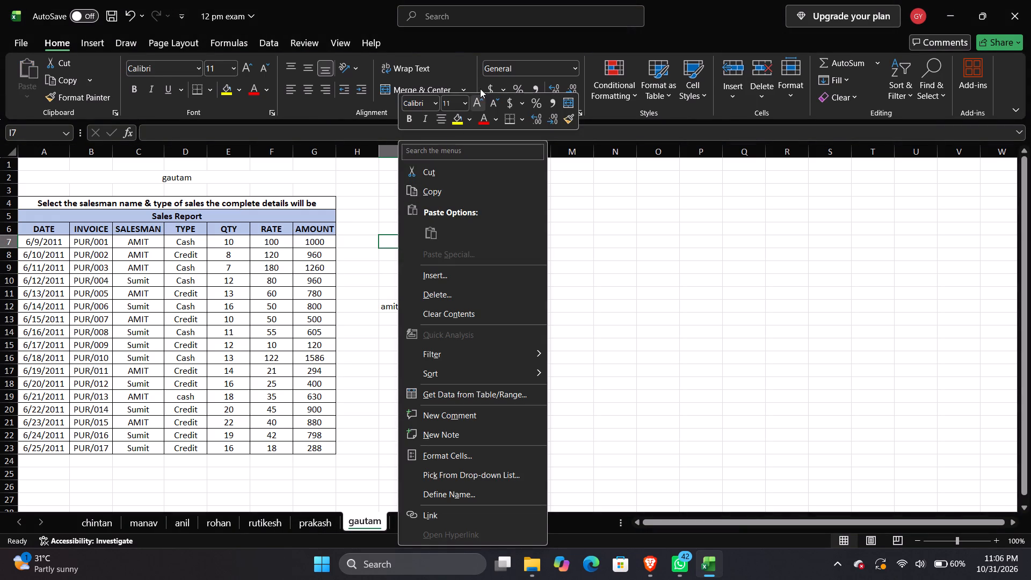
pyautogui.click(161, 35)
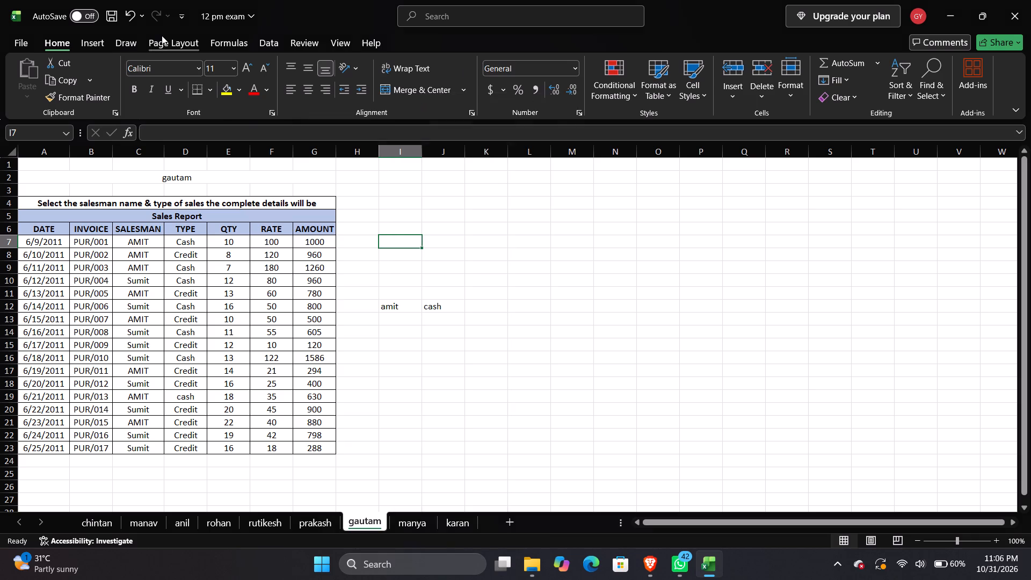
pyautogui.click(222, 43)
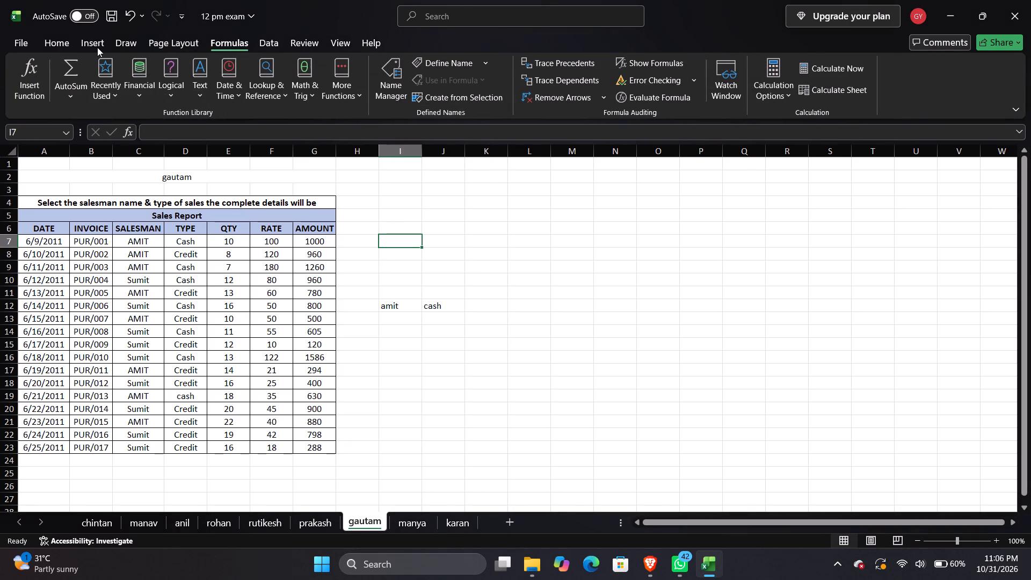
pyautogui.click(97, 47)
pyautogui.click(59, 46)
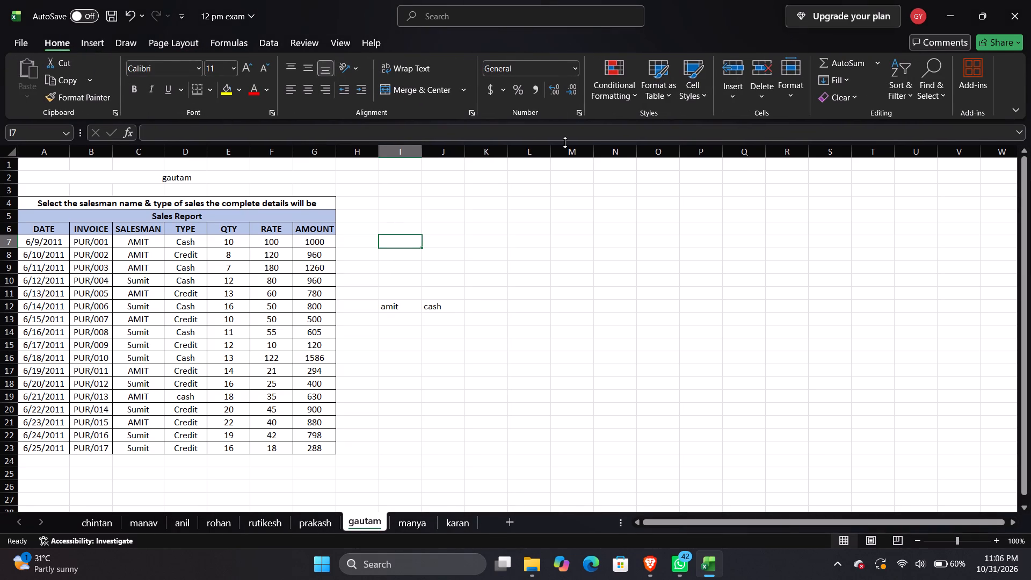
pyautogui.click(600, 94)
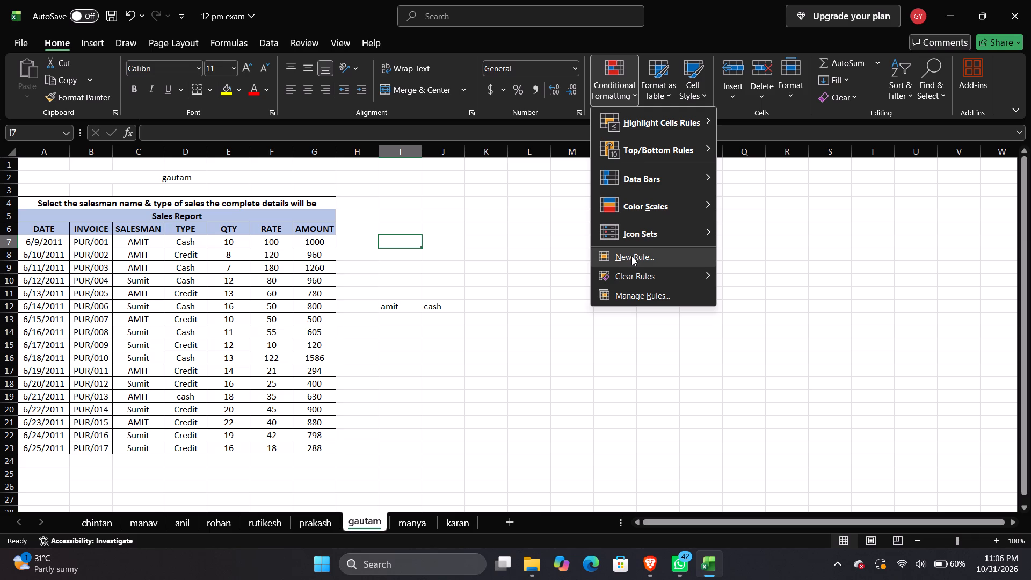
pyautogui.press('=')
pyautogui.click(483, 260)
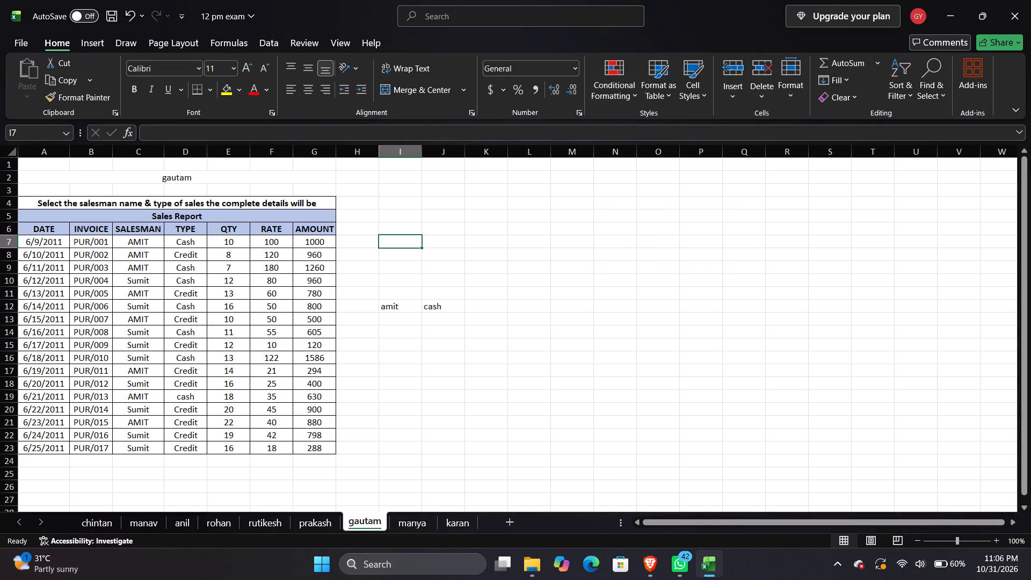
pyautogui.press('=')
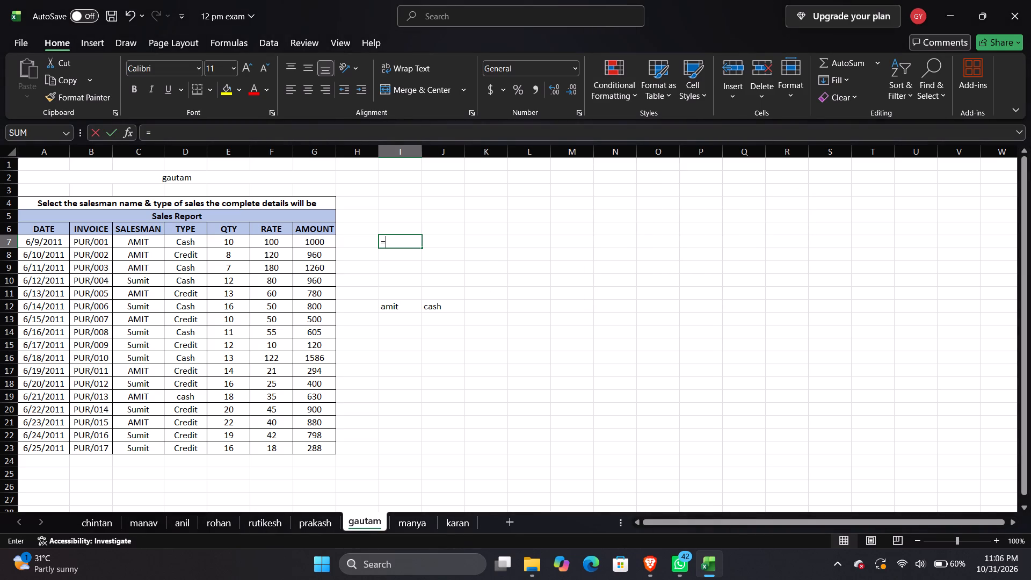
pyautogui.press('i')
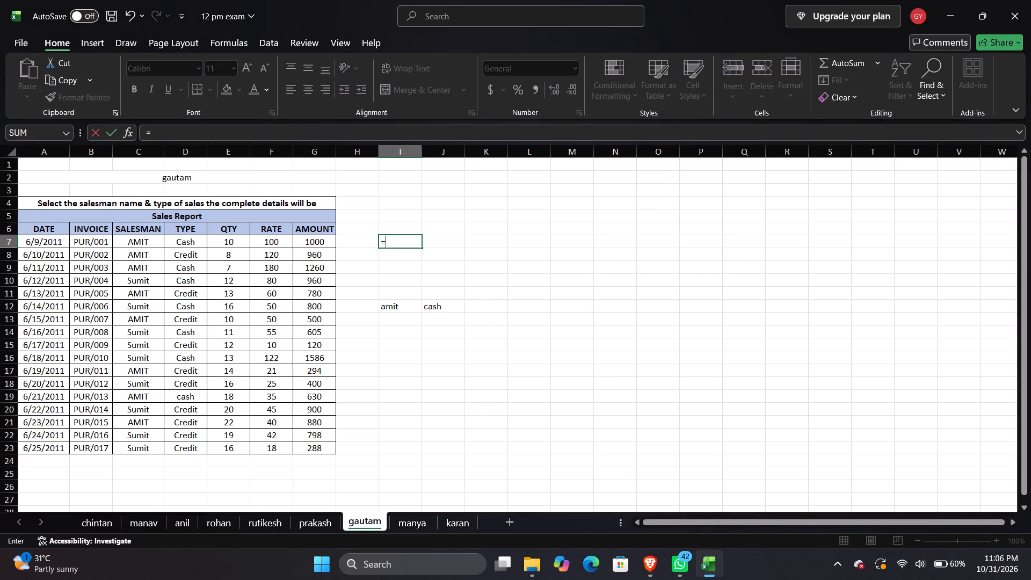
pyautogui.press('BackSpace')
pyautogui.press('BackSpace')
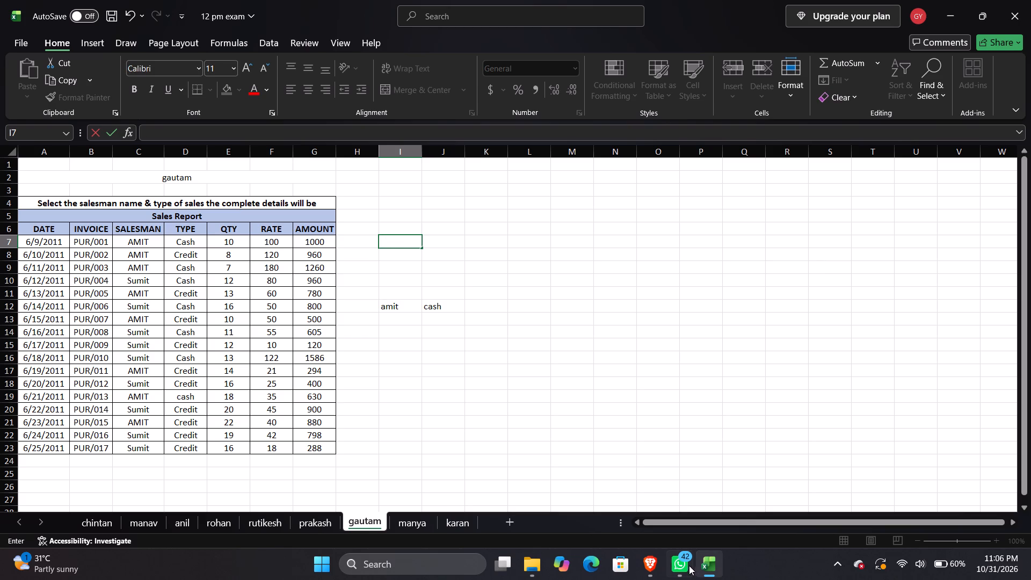
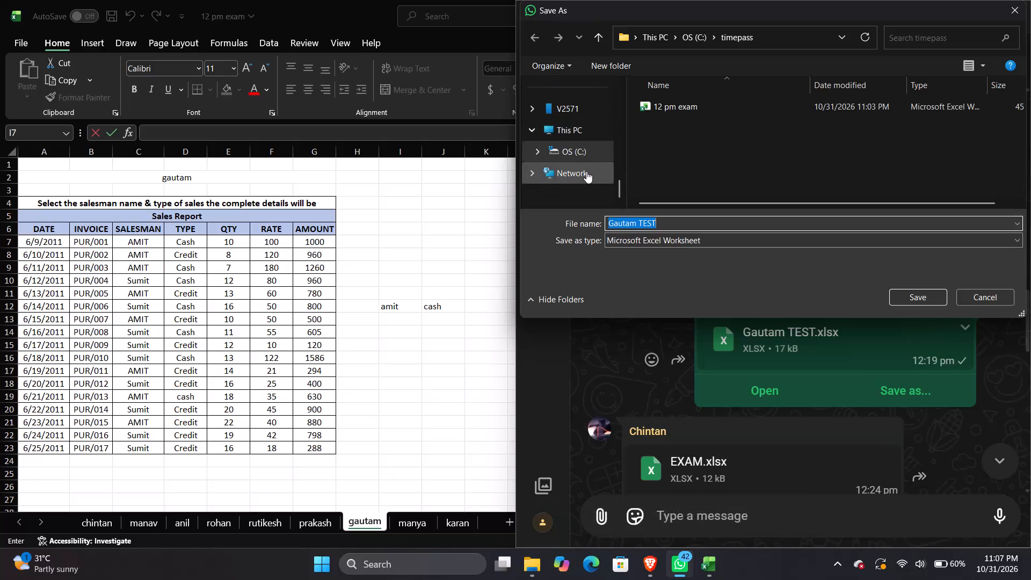
# Start editing the file name of the Gautam TEST worksheet for saving it in the timepass folder.
pyautogui.click(689, 225)
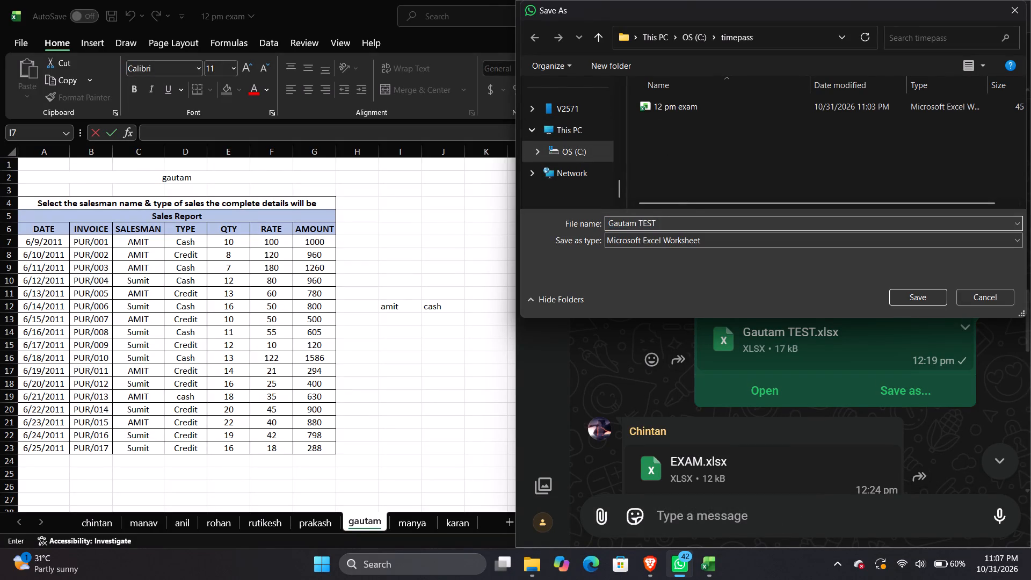
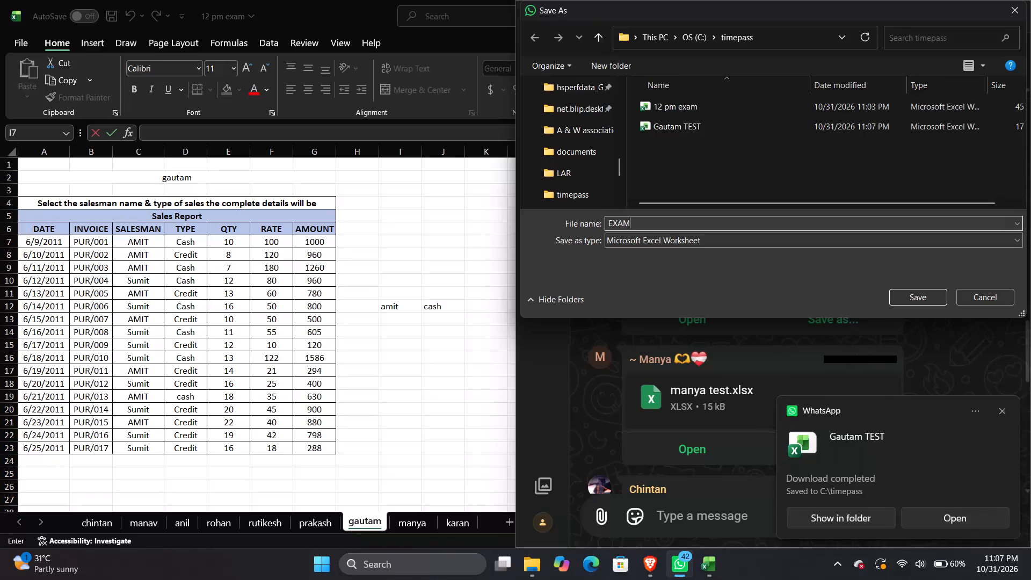
# Add CHINTAN before EXAM in the name of the file being saved to the timepass folder, making it CHINTAN EXAM.
pyautogui.press('Left')
pyautogui.press('Left')
pyautogui.press('Left')
pyautogui.press('Left')
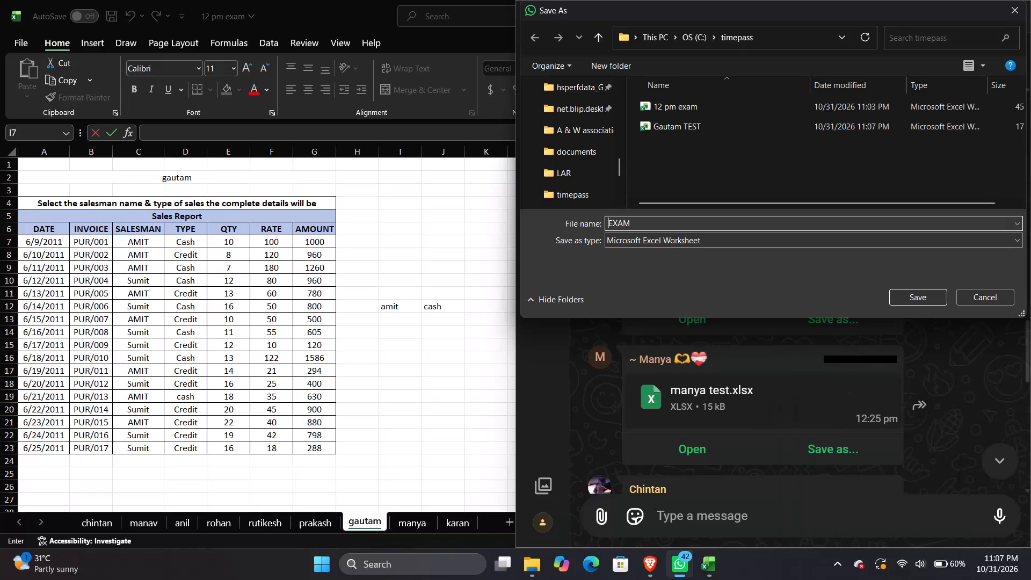
pyautogui.press('Left')
pyautogui.write('CH')
pyautogui.write('INTAN')
pyautogui.press('space')
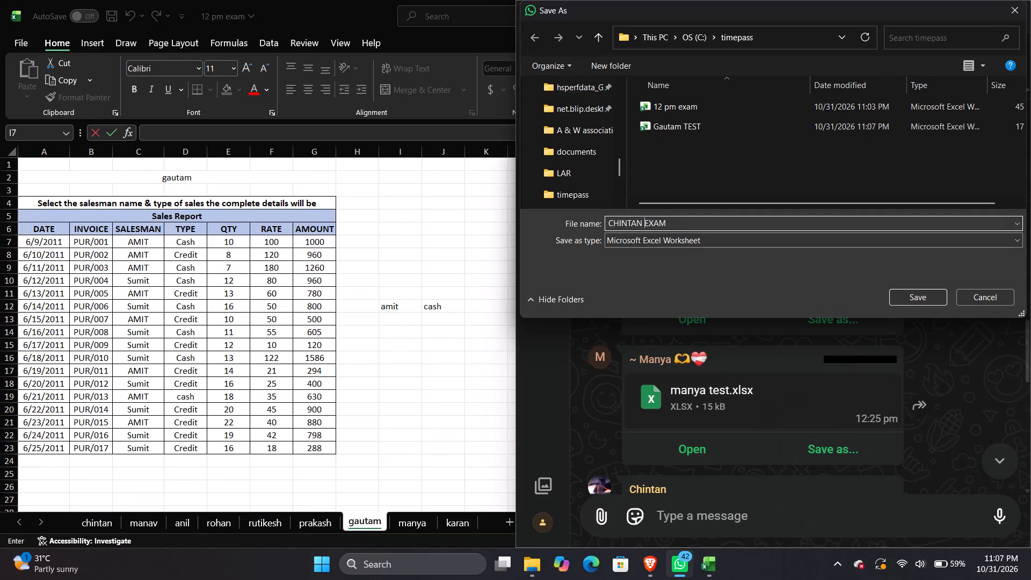
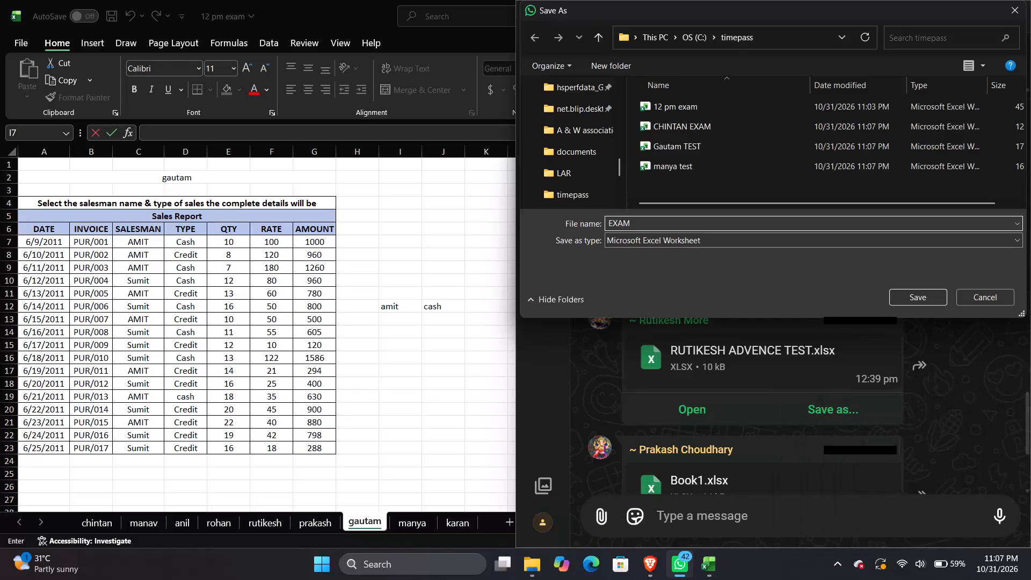
# Add MANAV before EXAM in the name of the file being saved to the timepass folder, making it MANAV EXAM.
pyautogui.press('Left')
pyautogui.press('Left')
pyautogui.press('Left')
pyautogui.press('Left')
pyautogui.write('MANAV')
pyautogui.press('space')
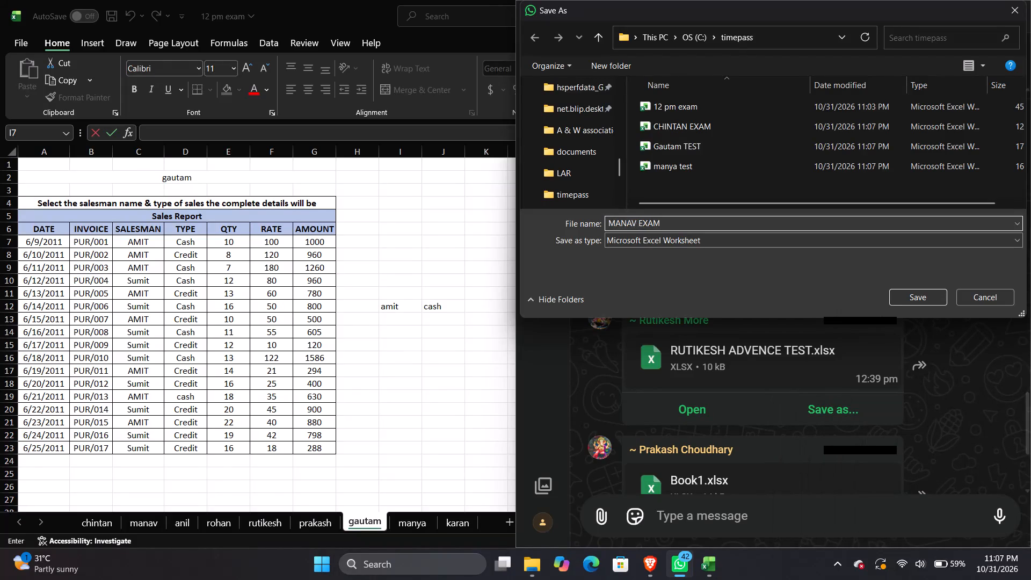
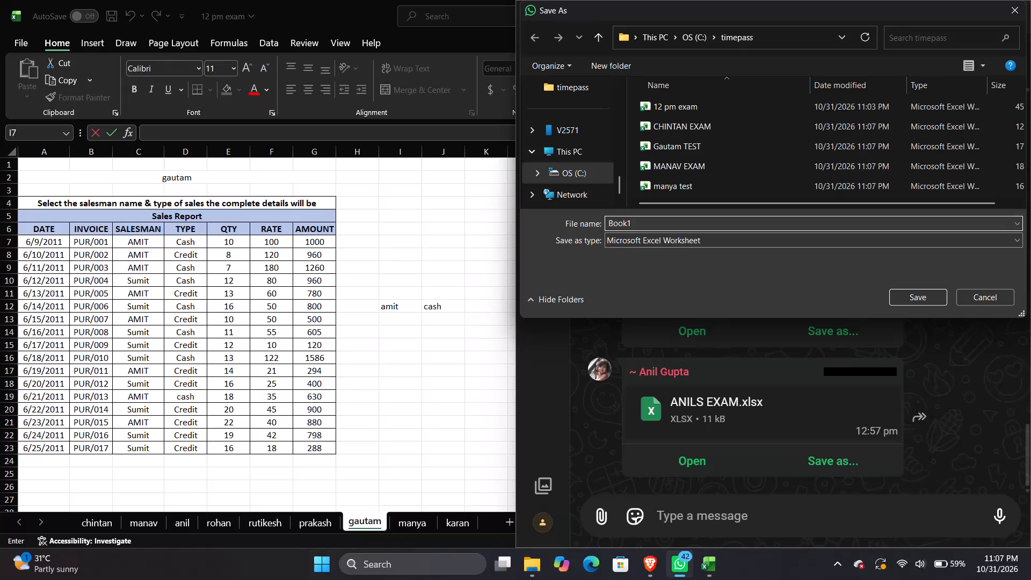
# Replace the Book1 file name with PRAKESH TEST for the worksheet being saved to the timepass folder.
pyautogui.hotkey('ctrl', 'BackSpace')
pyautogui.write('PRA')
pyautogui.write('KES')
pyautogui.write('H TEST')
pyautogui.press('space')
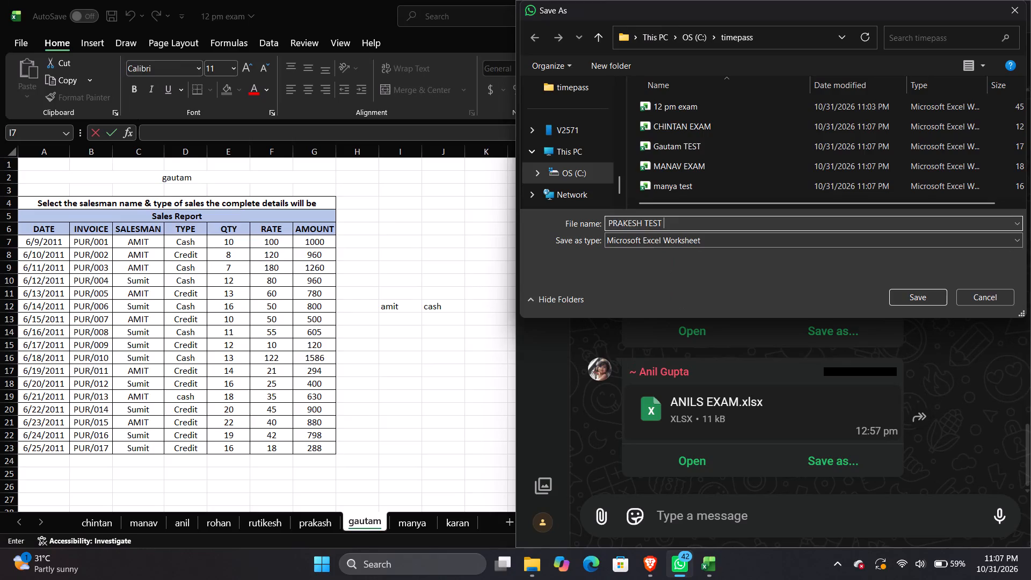
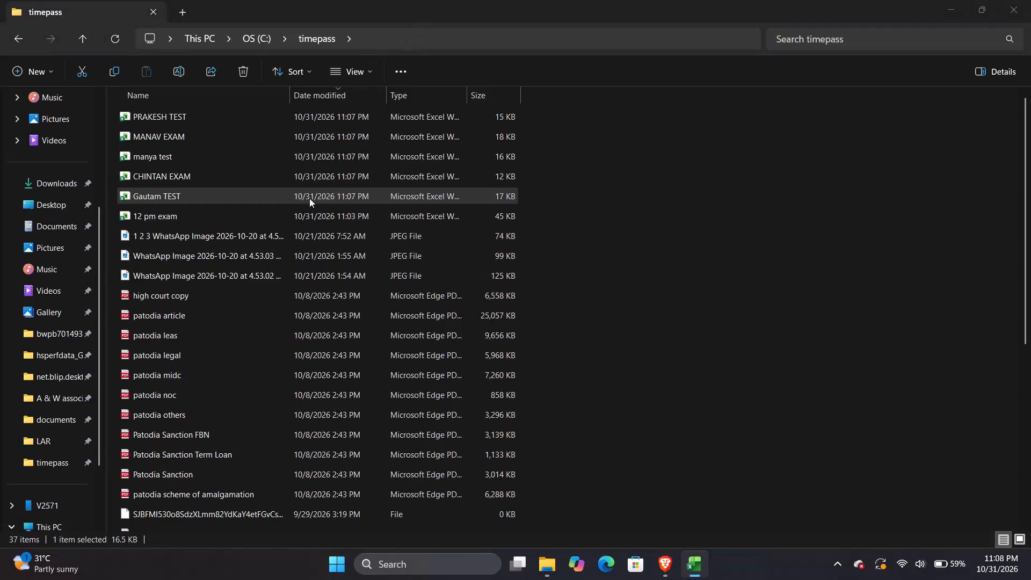
# Open the Gautam TEST, CHINTAN EXAM and manya test workbooks from the timepass folder, and close the folder window.
pyautogui.click(693, 501)
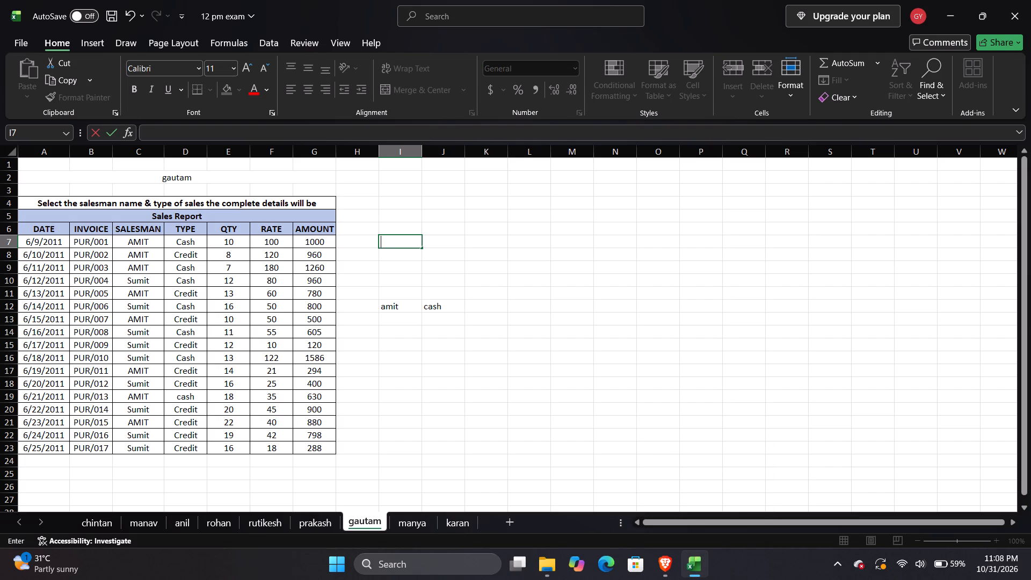
pyautogui.click(954, 15)
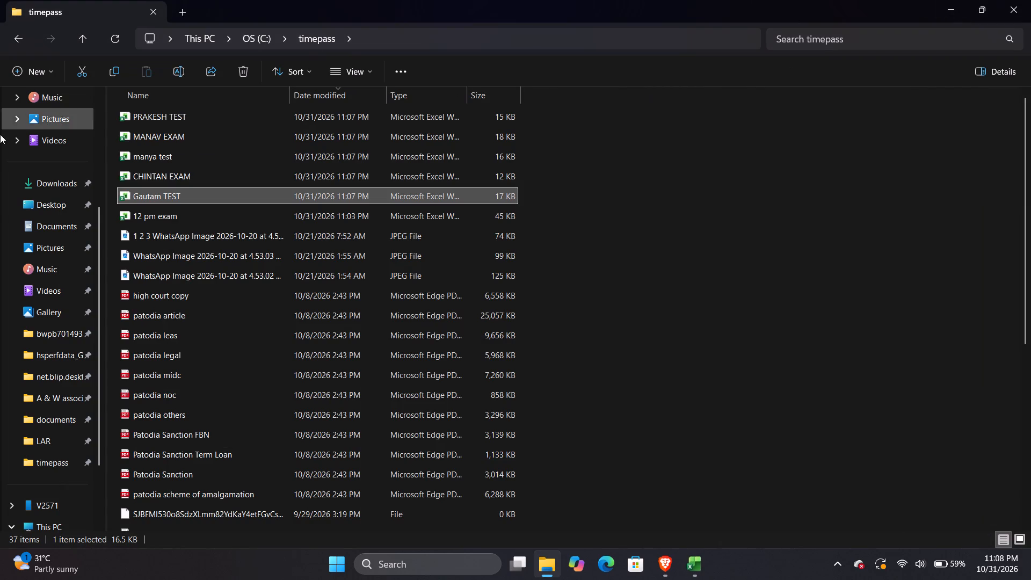
pyautogui.rightClick(157, 191)
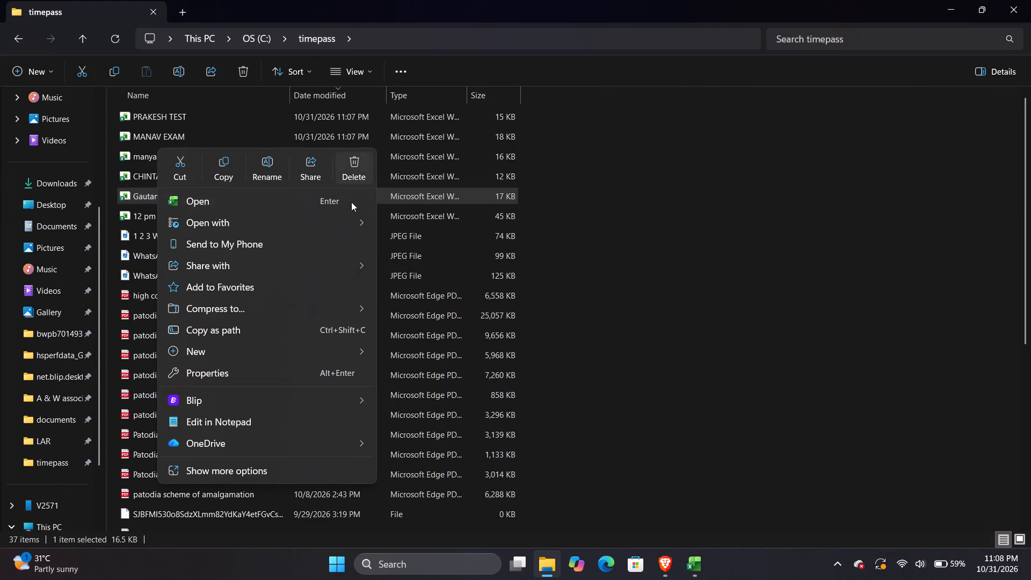
pyautogui.click(242, 199)
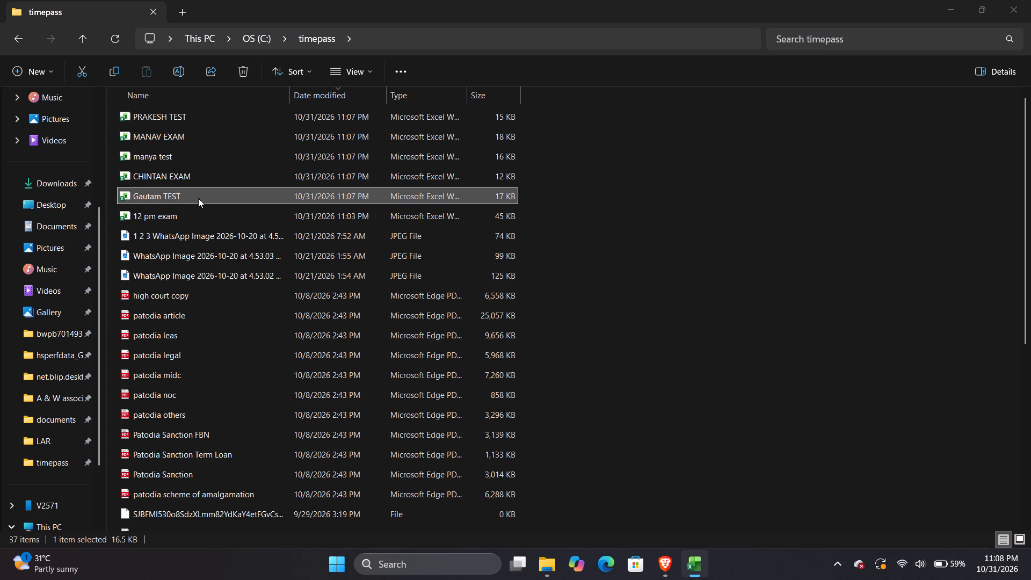
pyautogui.doubleClick(135, 198)
pyautogui.doubleClick(136, 179)
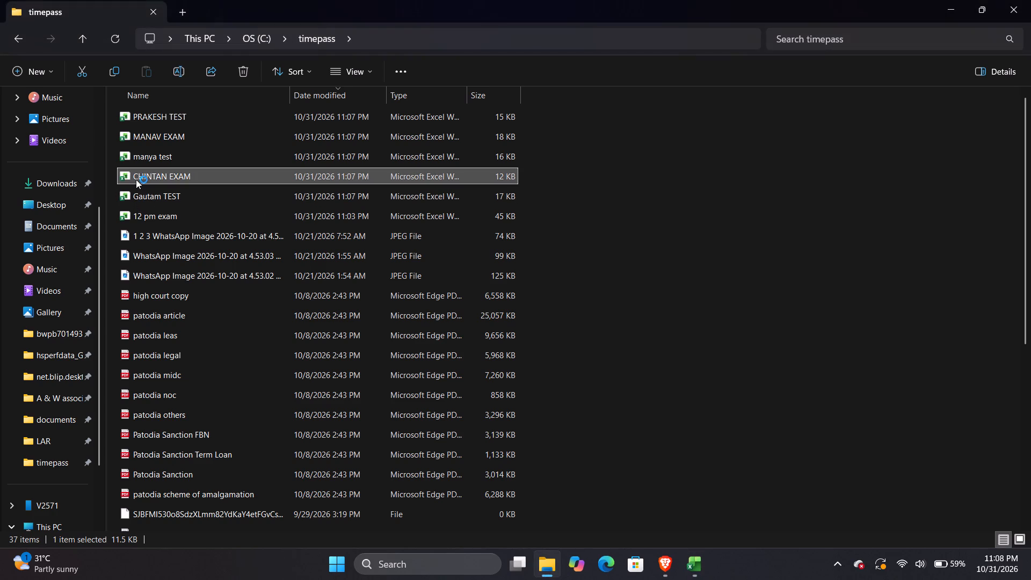
pyautogui.doubleClick(137, 161)
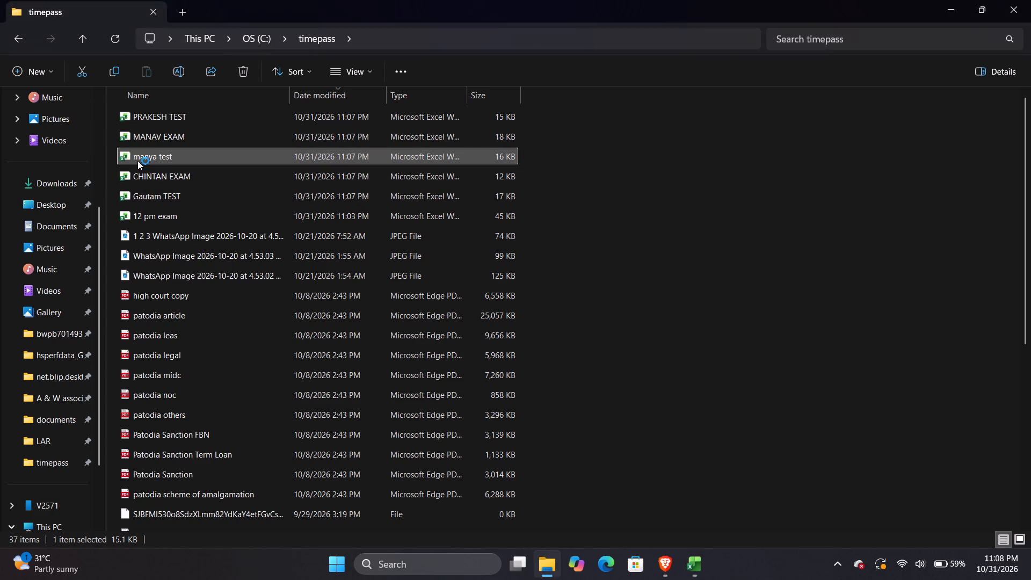
pyautogui.click(1023, 1)
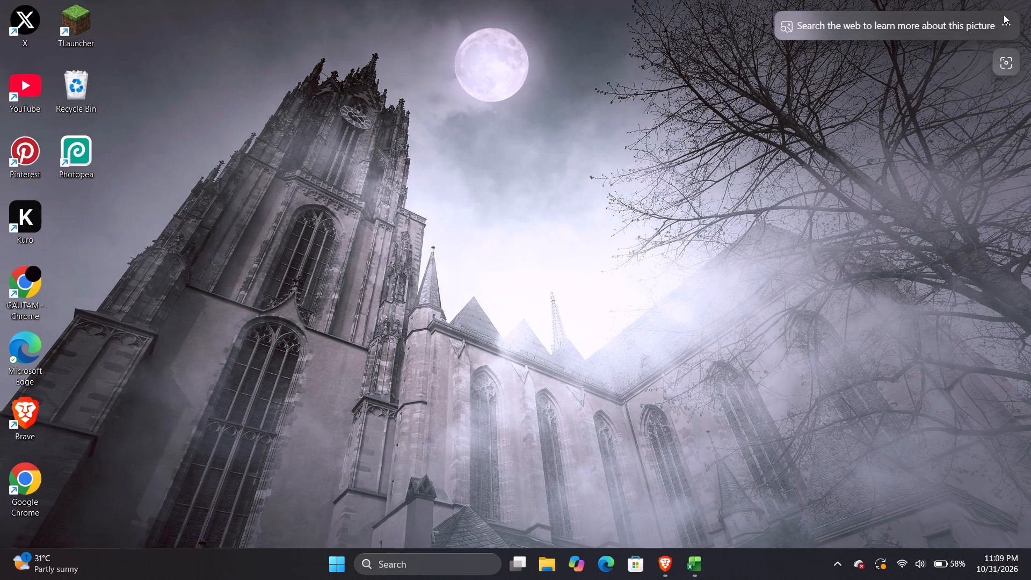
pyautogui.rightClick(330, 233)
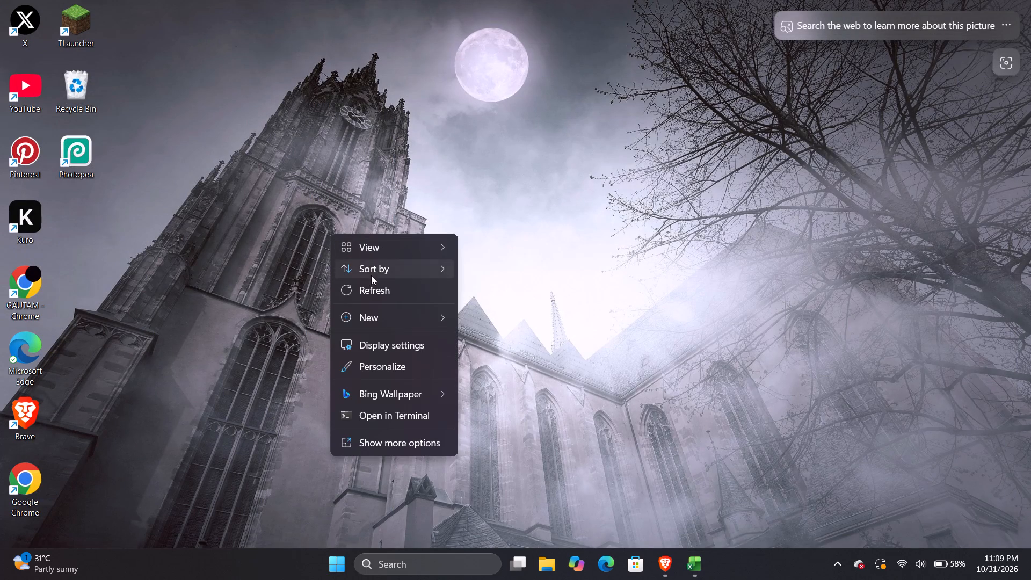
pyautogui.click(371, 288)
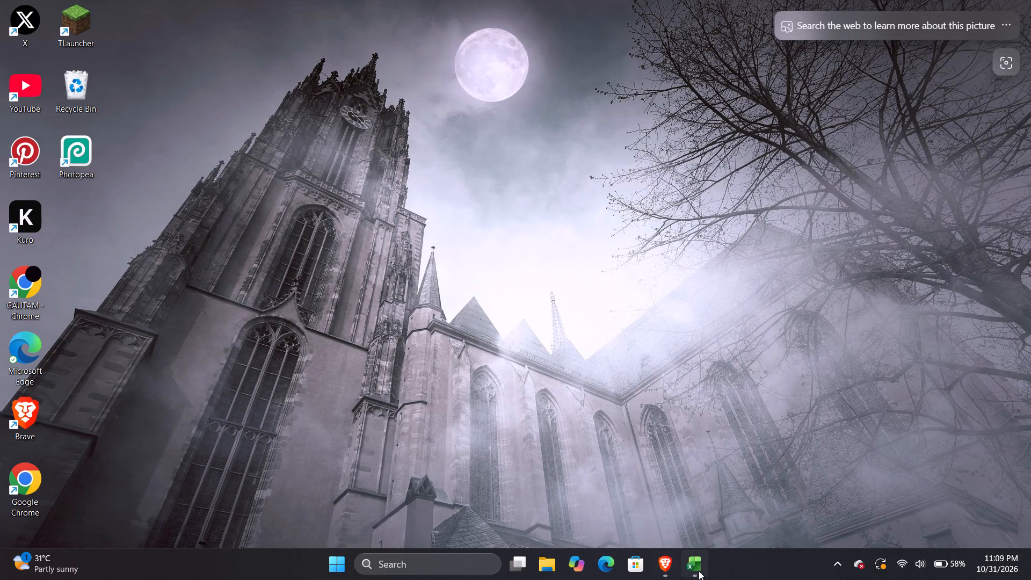
# Return to the 12 pm exam workbook, save it, and dismiss the alert about opening the workbooks.
pyautogui.click(699, 571)
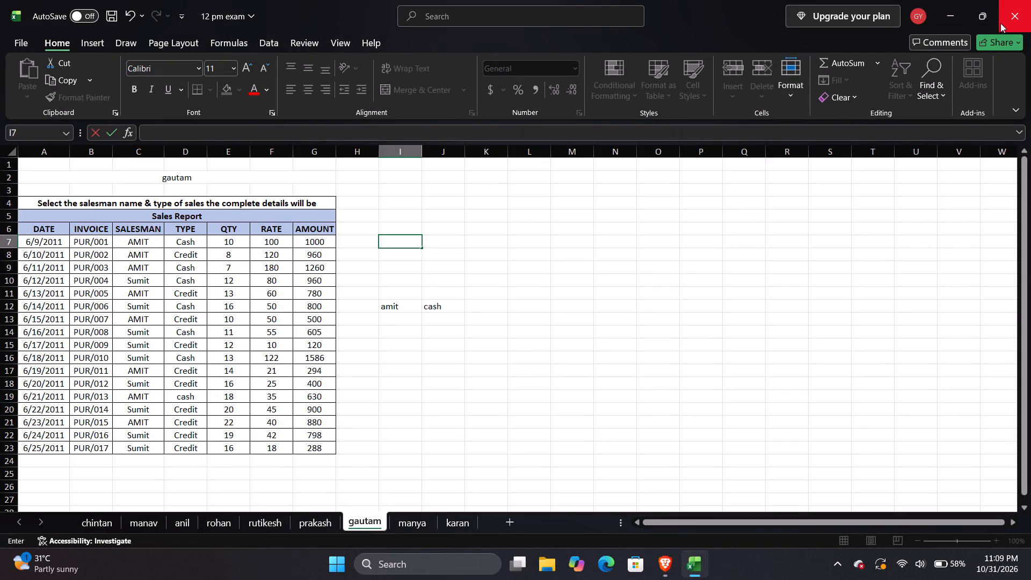
pyautogui.scroll(-2, 322, 431)
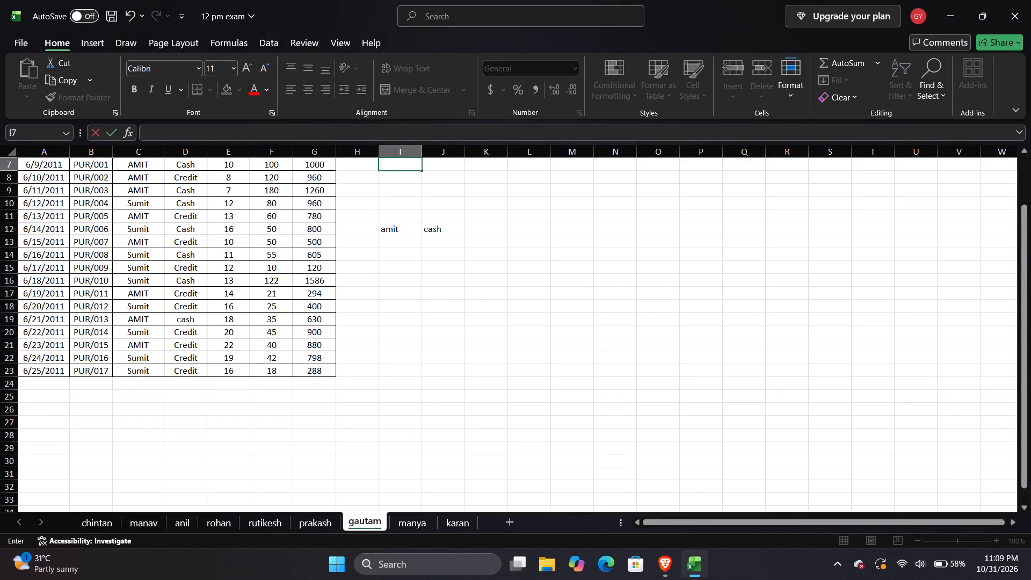
pyautogui.scroll(-2, 321, 431)
pyautogui.scroll(4, 321, 431)
pyautogui.hotkey('ctrl', 's')
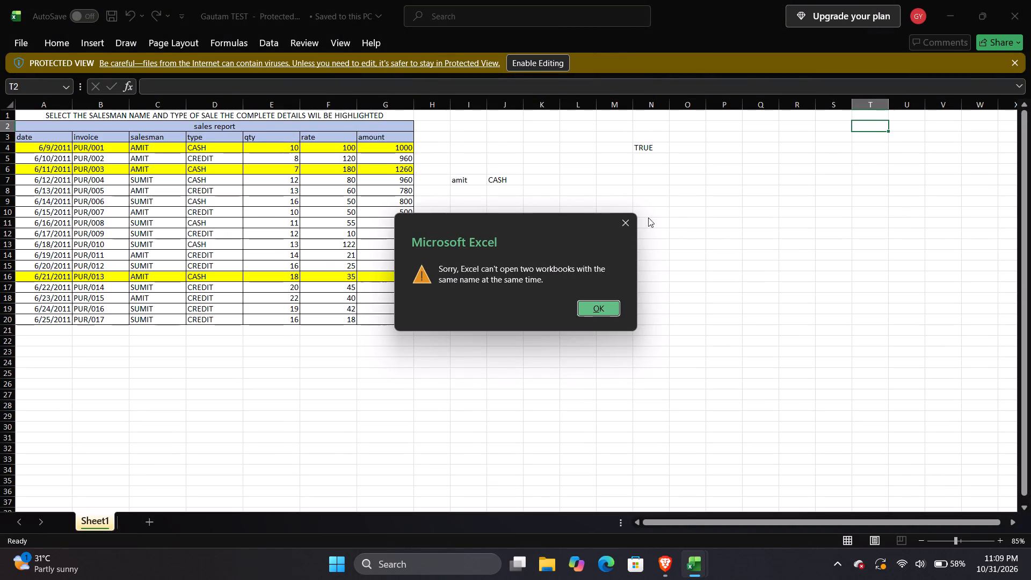
pyautogui.click(628, 220)
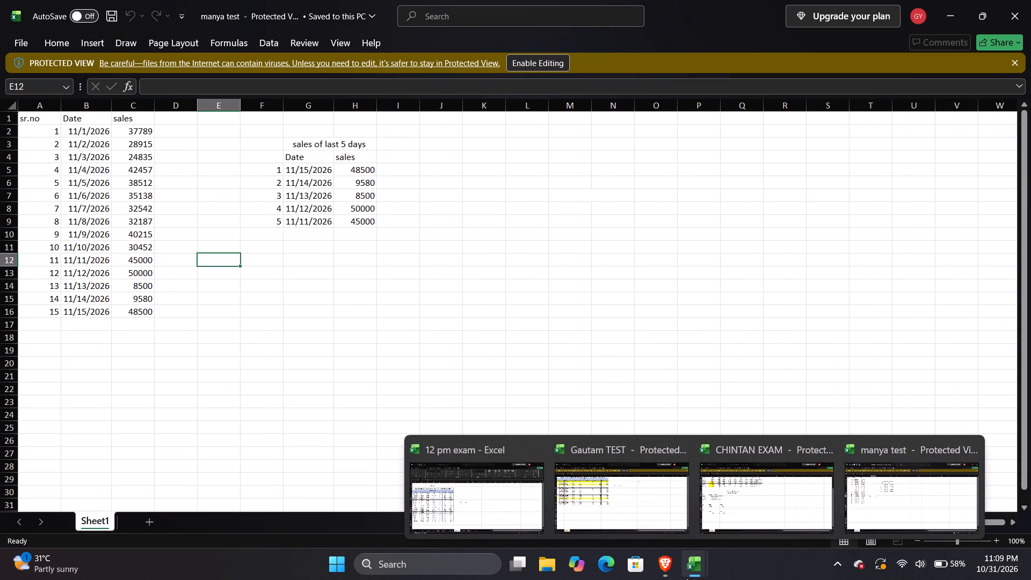
# Close the manya test and CHINTAN EXAM workbooks.
pyautogui.click(789, 226)
pyautogui.click(1030, 8)
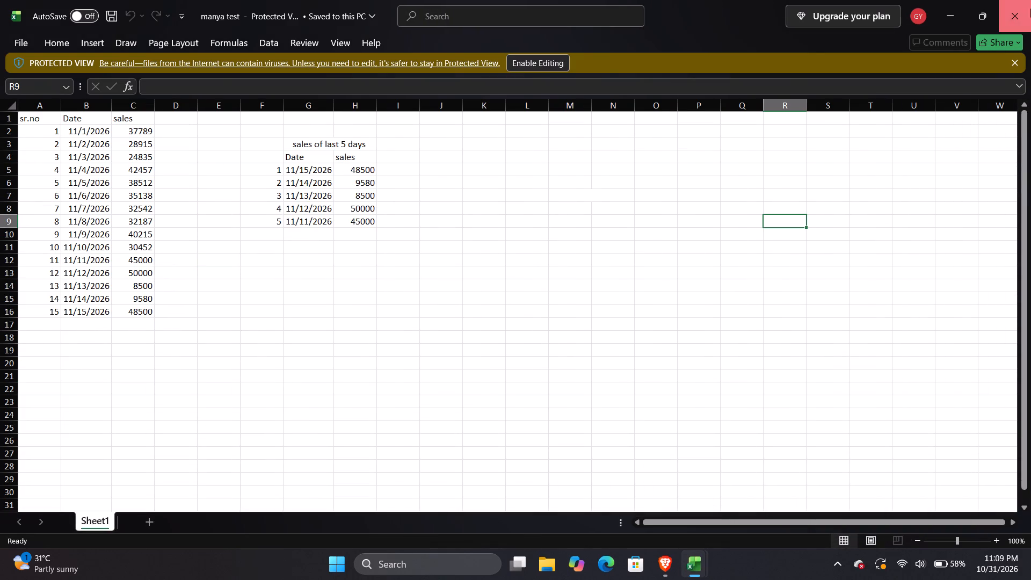
pyautogui.click(1030, 9)
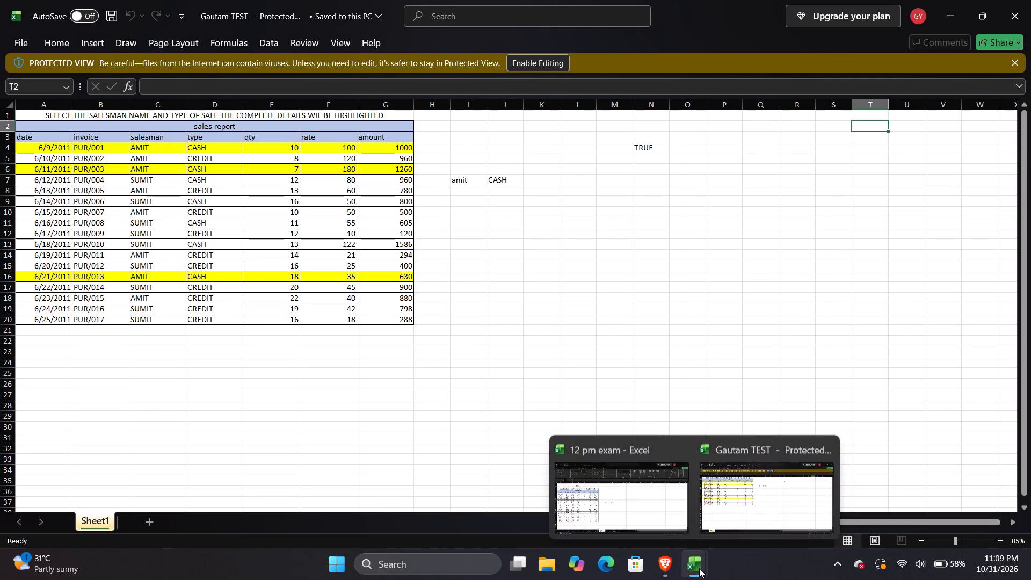
# In the Gautam TEST workbook, examine the formula in cell N4 and trace the cells it refers to.
pyautogui.click(717, 518)
pyautogui.scroll(1, 598, 169)
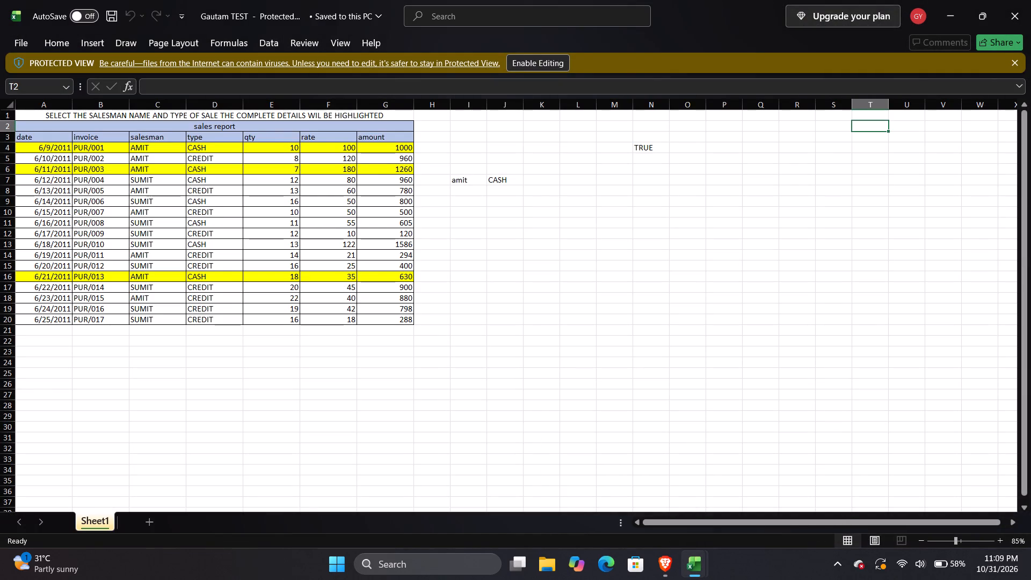
pyautogui.doubleClick(648, 146)
pyautogui.doubleClick(649, 147)
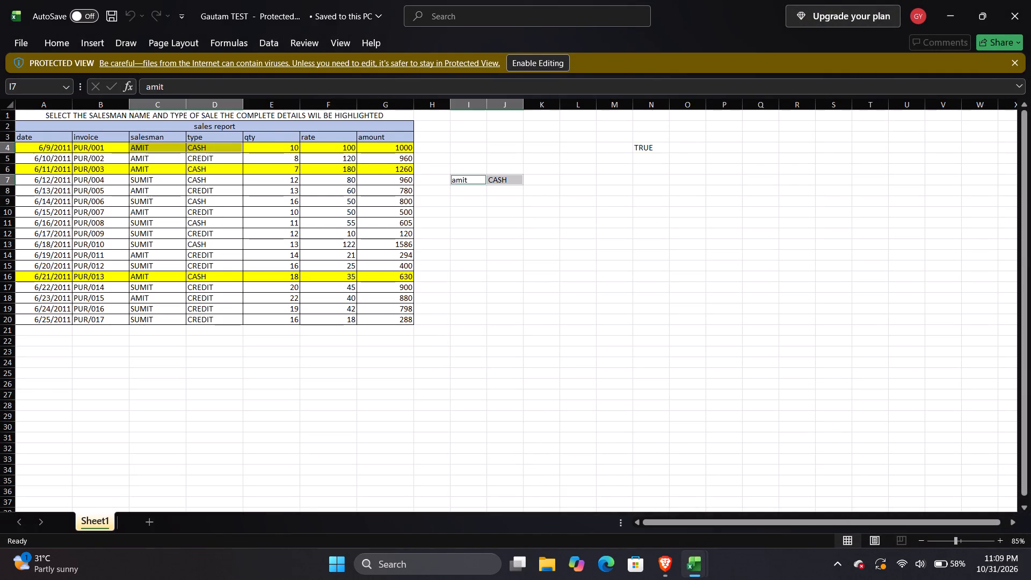
pyautogui.click(649, 147)
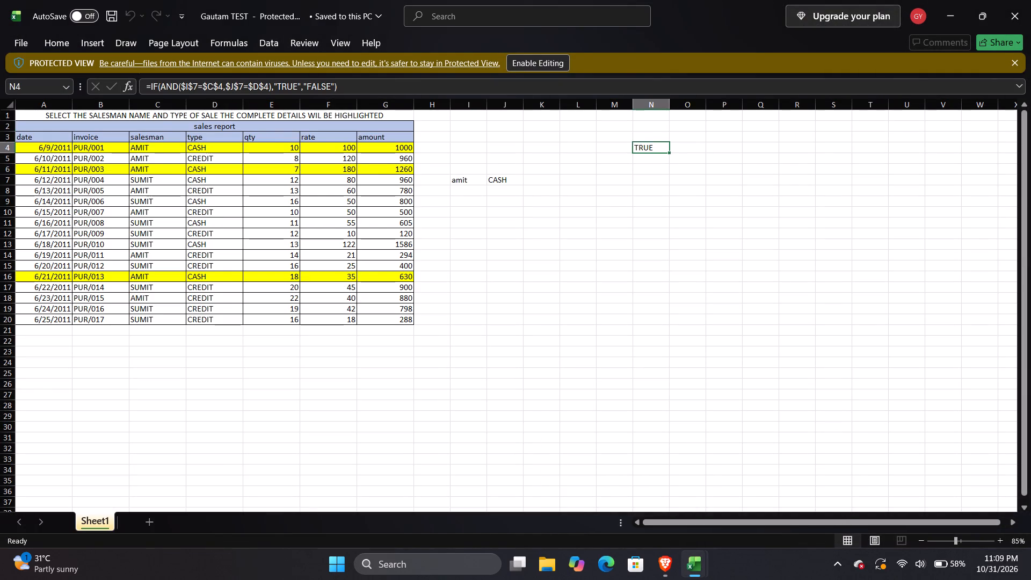
pyautogui.keyDown('ctrl'); pyautogui.scroll(4, 643, 156); pyautogui.keyUp('ctrl')
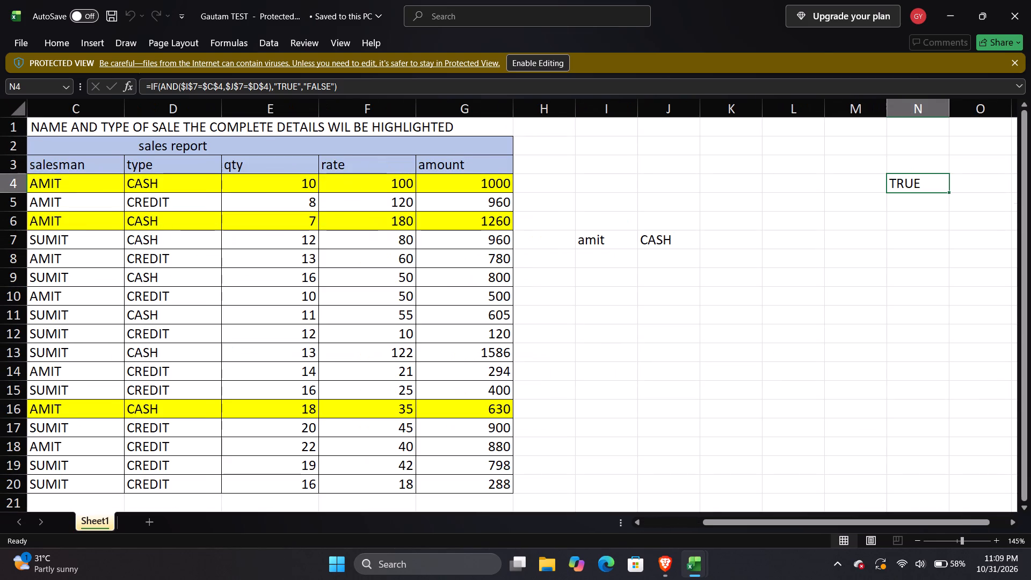
pyautogui.doubleClick(917, 185)
pyautogui.doubleClick(917, 185)
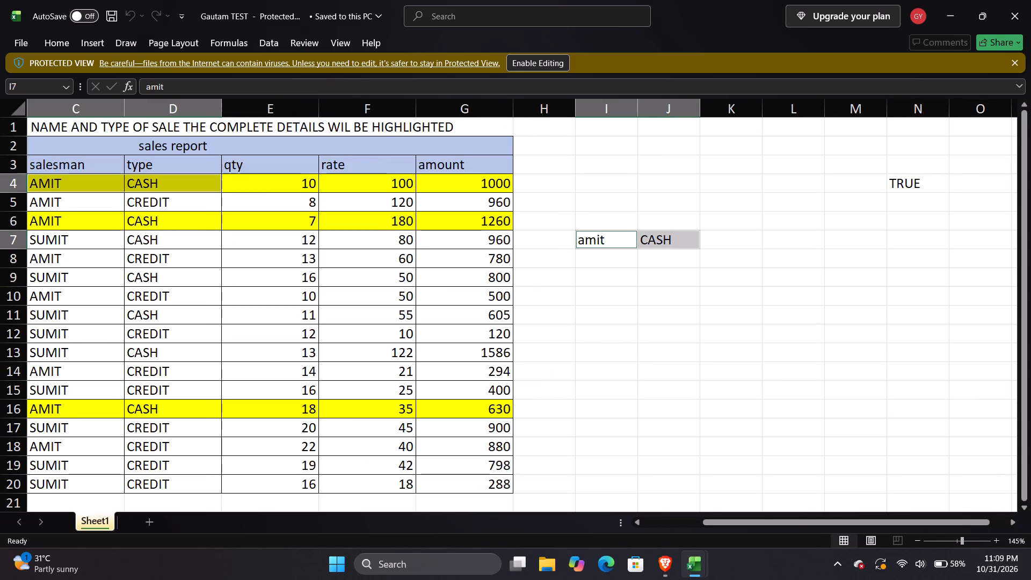
pyautogui.click(917, 185)
pyautogui.click(917, 185)
# Enable editing for the Gautam TEST workbook and read the full formula in cell N4 without changing it.
pyautogui.click(522, 60)
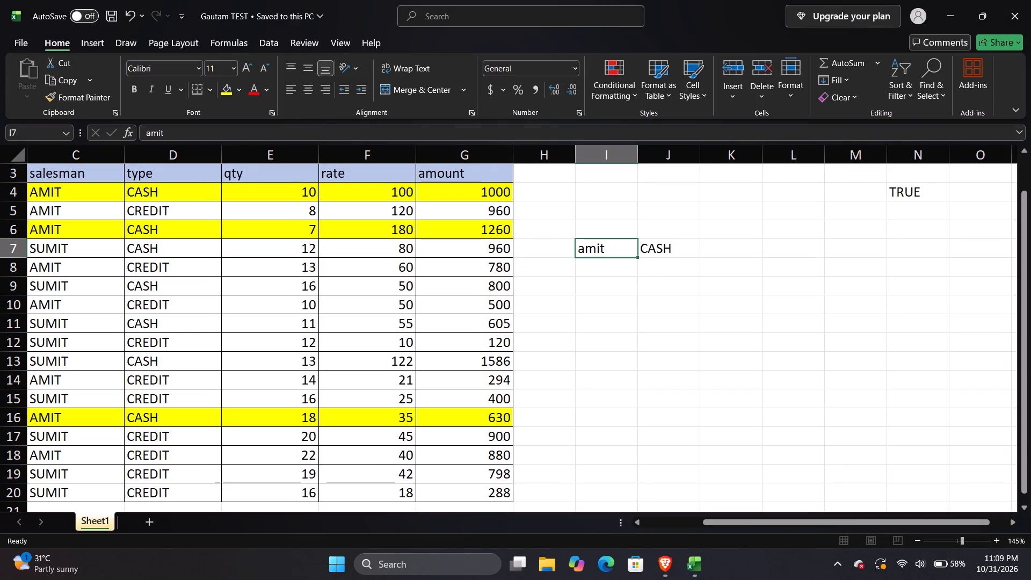
pyautogui.keyDown('ctrl'); pyautogui.scroll(2, 844, 182); pyautogui.keyUp('ctrl')
pyautogui.scroll(5, 815, 241)
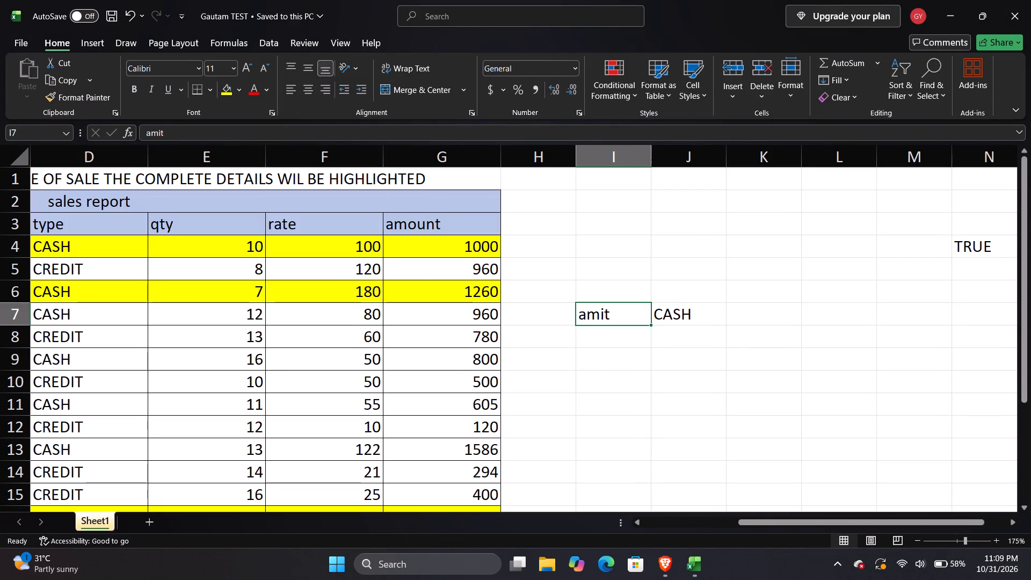
pyautogui.doubleClick(961, 241)
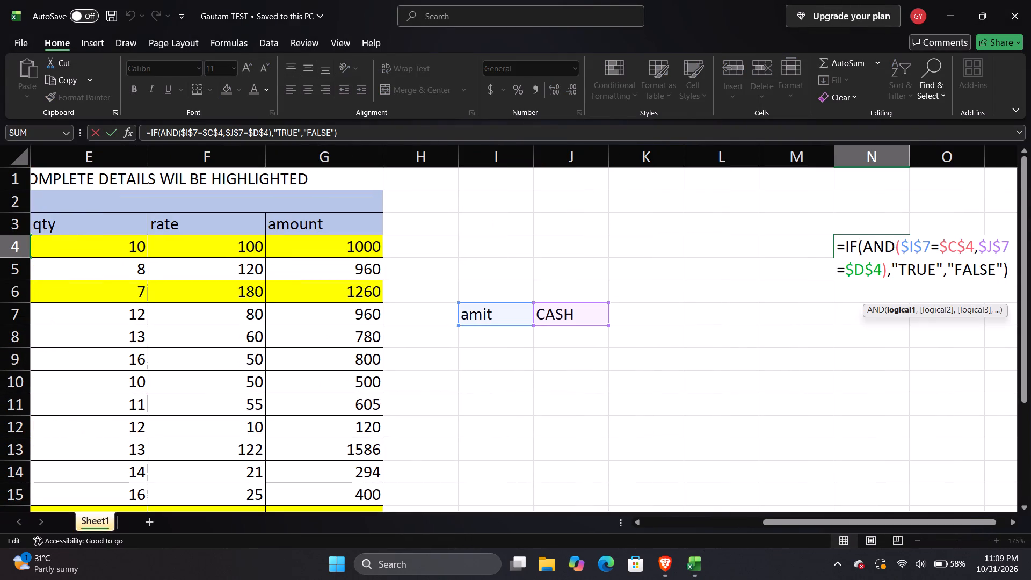
pyautogui.moveTo(912, 520); pyautogui.dragTo(915, 520)
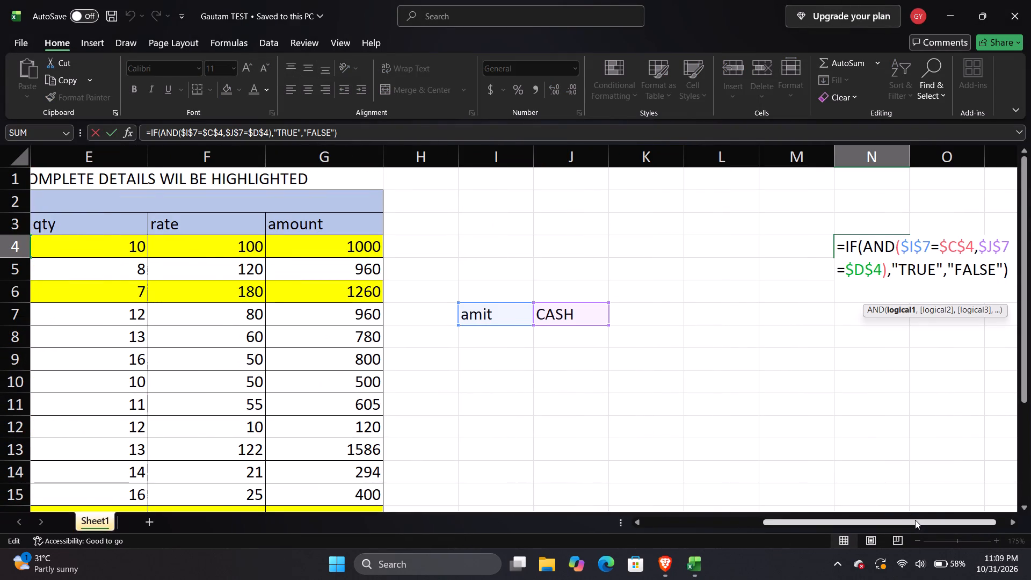
pyautogui.moveTo(915, 520); pyautogui.dragTo(971, 526)
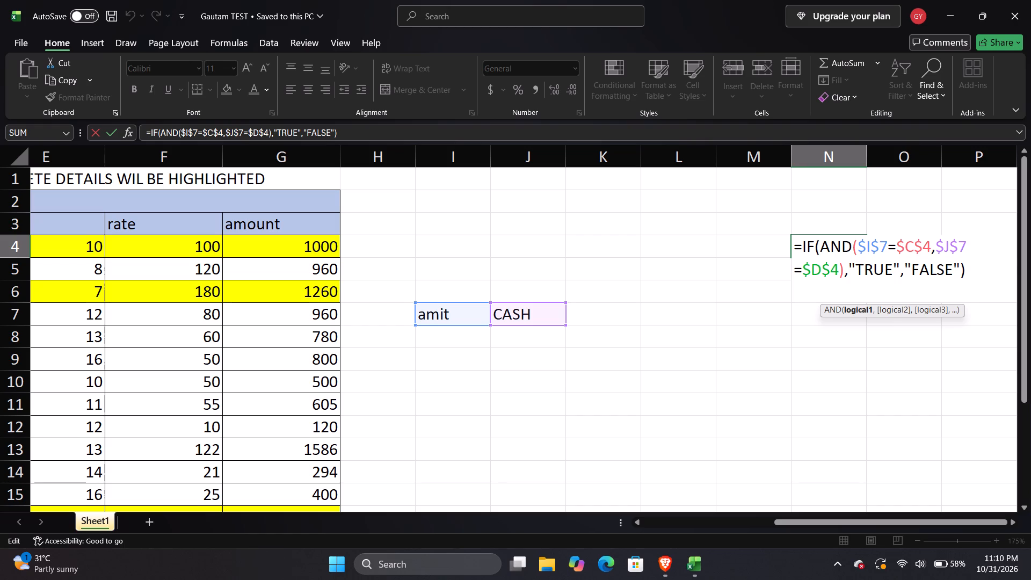
pyautogui.press('Escape')
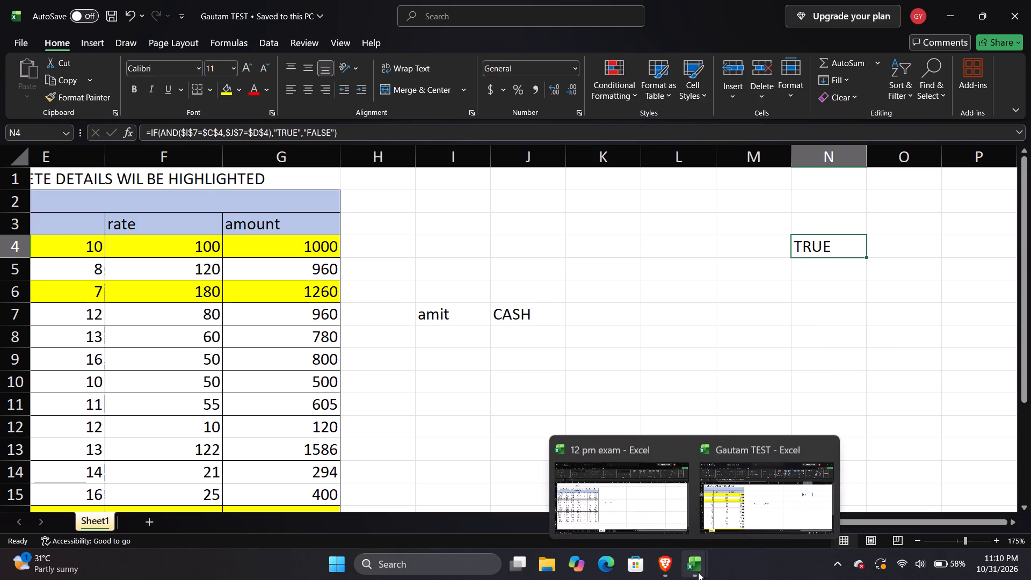
# Switch back to the gautam sheet in the 12 pm exam workbook.
pyautogui.click(663, 531)
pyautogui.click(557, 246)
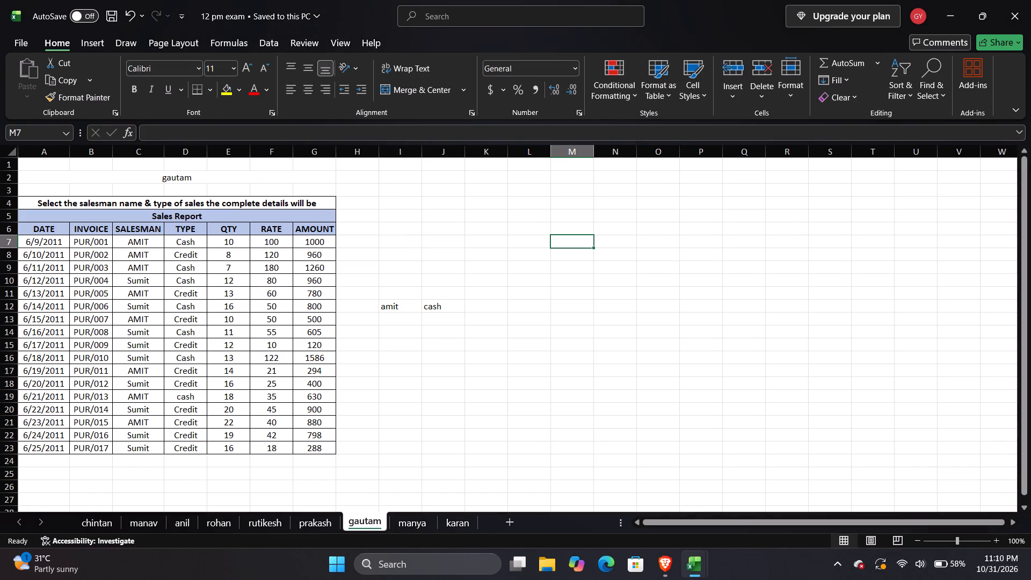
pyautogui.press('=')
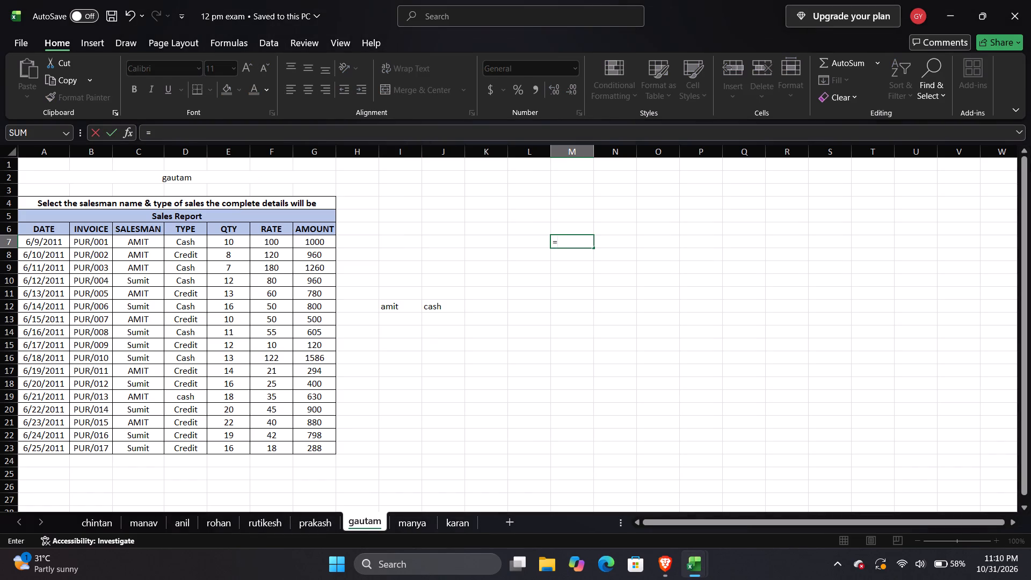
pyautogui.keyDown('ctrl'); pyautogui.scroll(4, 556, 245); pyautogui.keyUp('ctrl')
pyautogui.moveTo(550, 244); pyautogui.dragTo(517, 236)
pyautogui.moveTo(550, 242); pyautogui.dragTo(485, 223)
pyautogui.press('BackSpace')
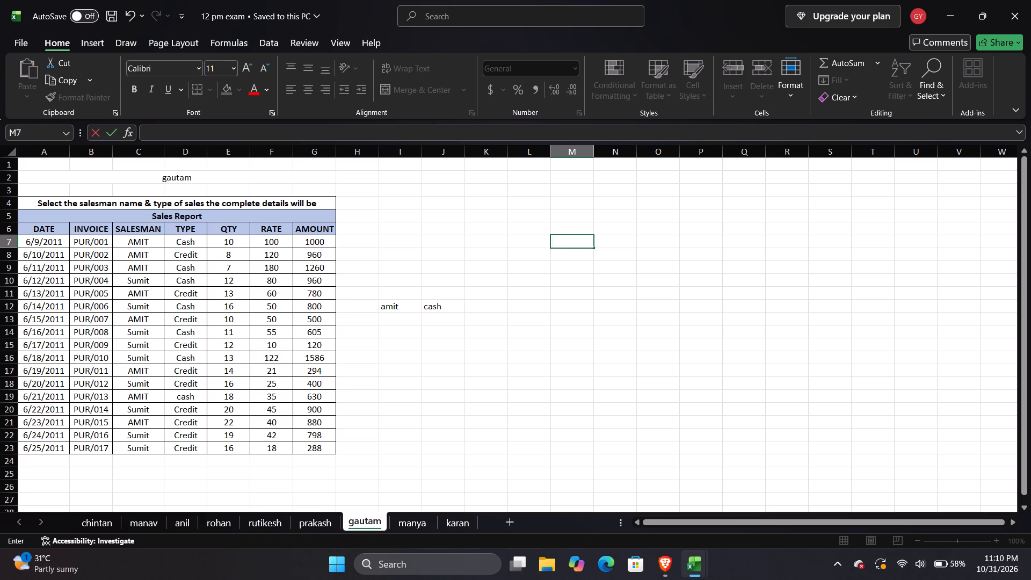
# In cell I7, start an IF formula with an AND test comparing the salesman in I12 with the range C7:C23.
pyautogui.click(399, 238)
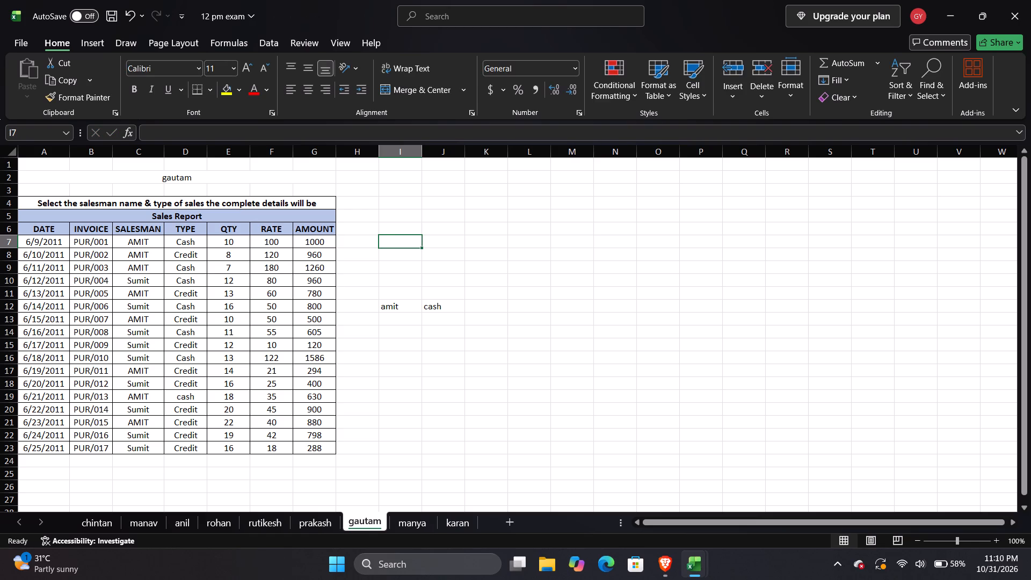
pyautogui.press('=')
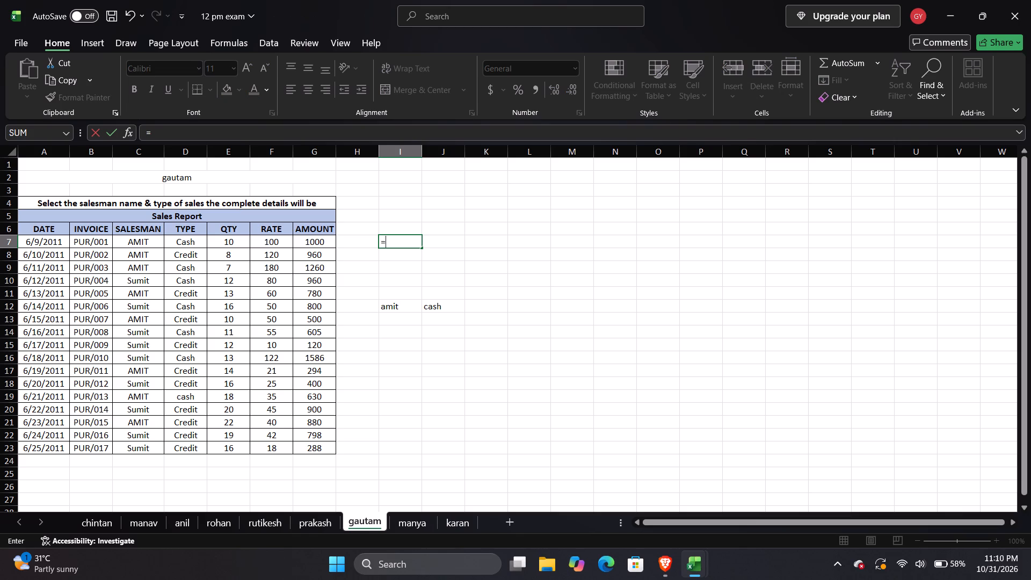
pyautogui.write('ID')
pyautogui.press('BackSpace')
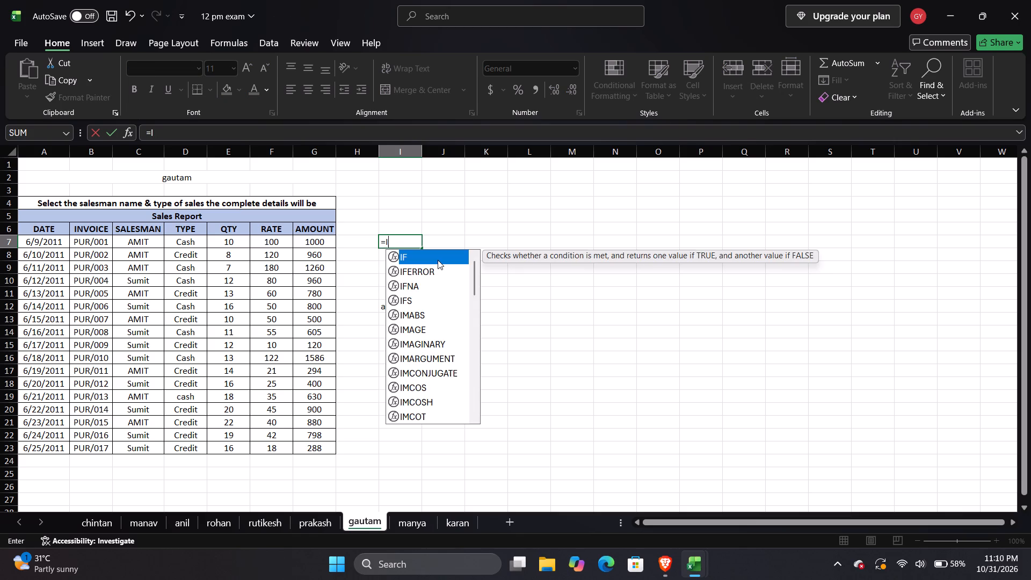
pyautogui.press('f')
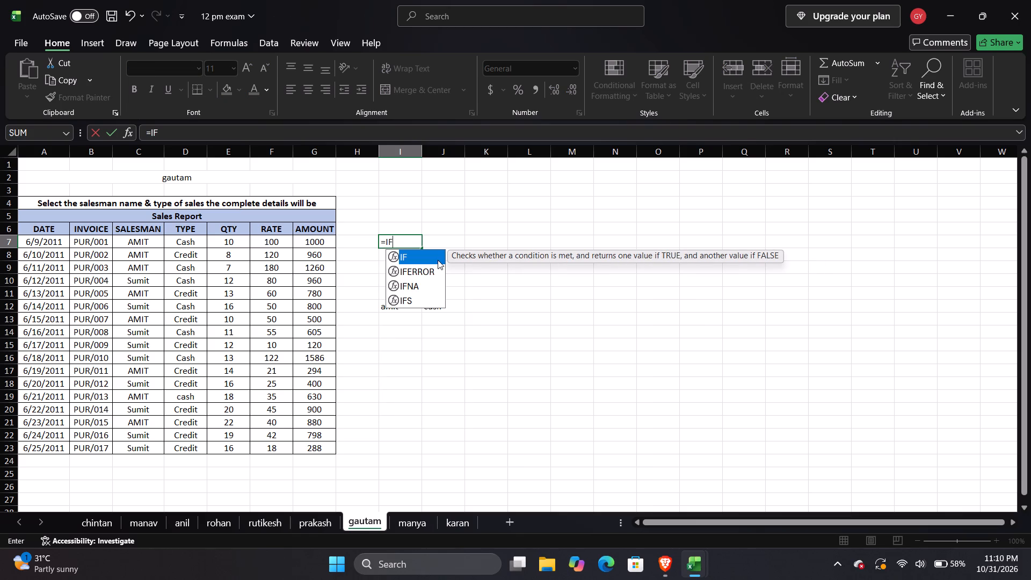
pyautogui.hotkey('shift', '(')
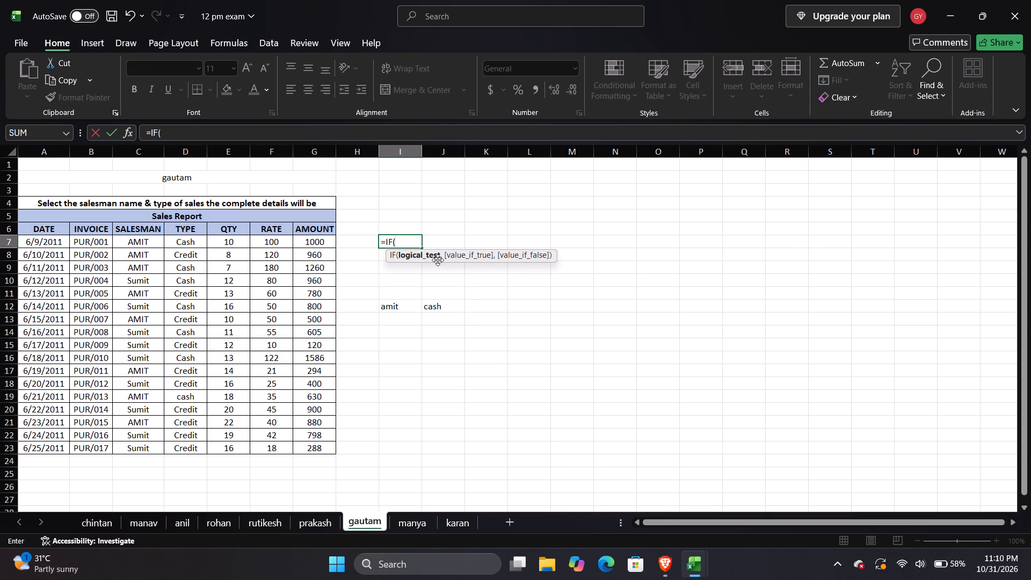
pyautogui.write('AND')
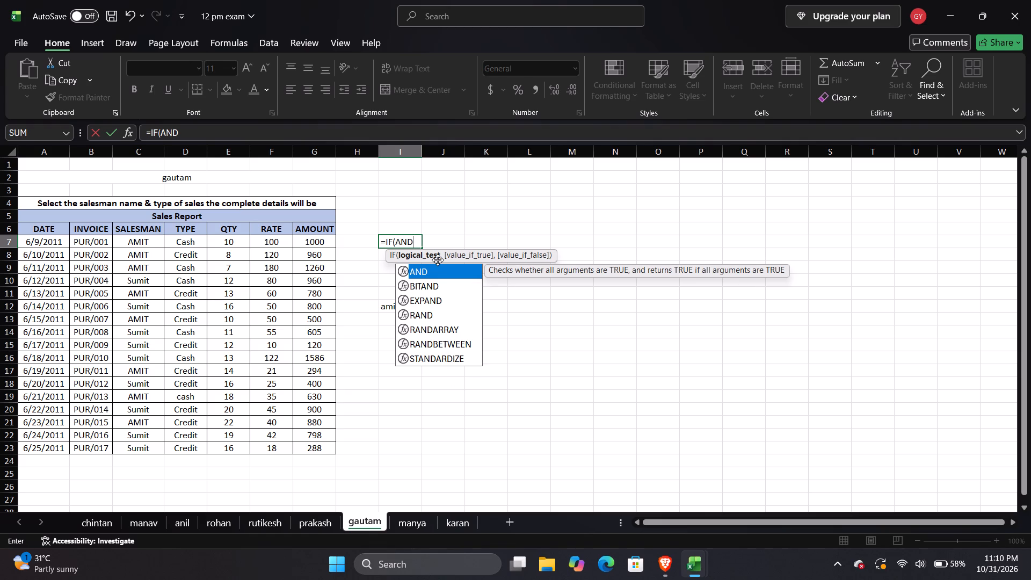
pyautogui.hotkey('shift', '(')
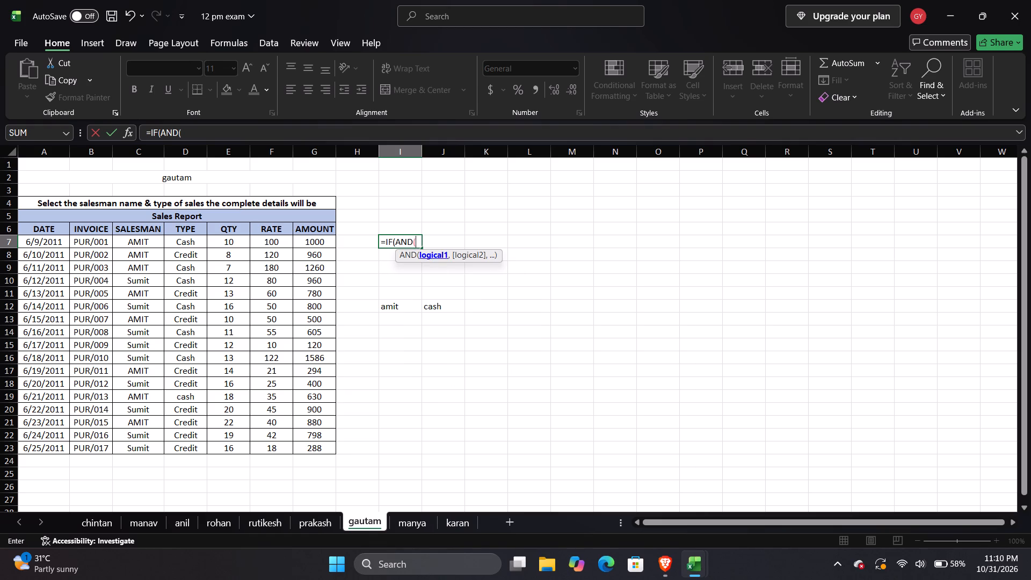
pyautogui.click(400, 309)
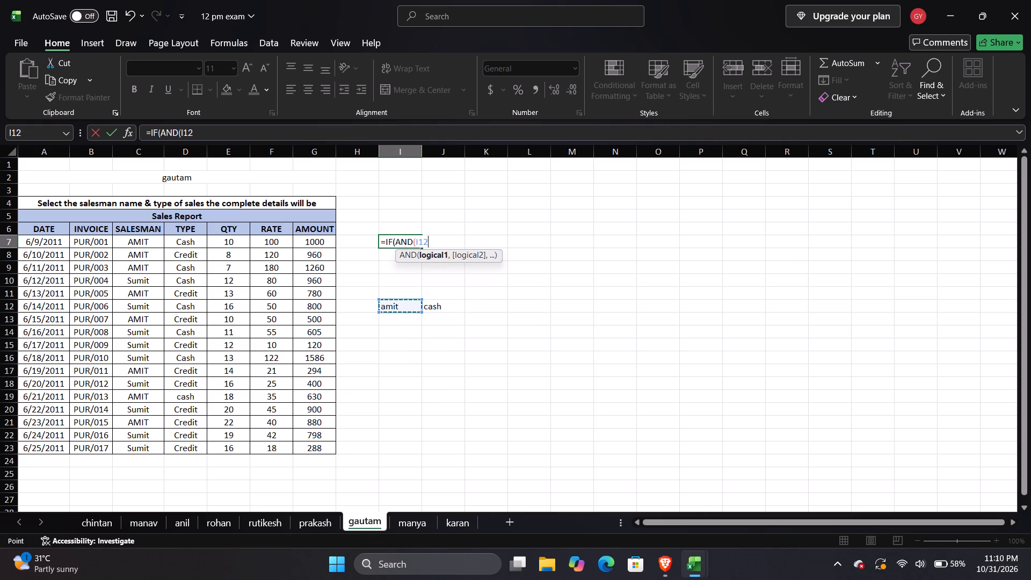
pyautogui.press('=')
pyautogui.moveTo(130, 238); pyautogui.dragTo(139, 264)
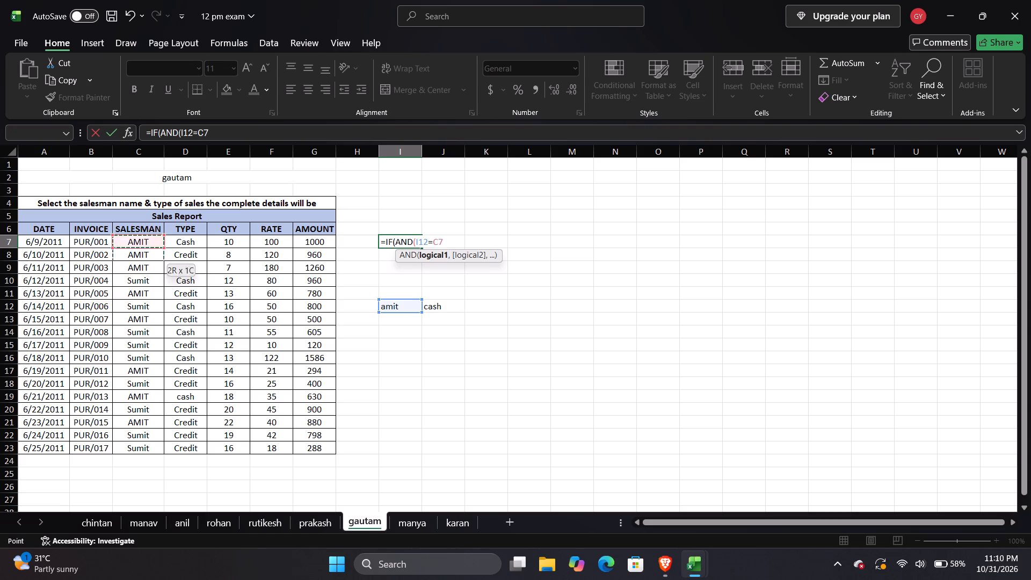
pyautogui.moveTo(139, 264); pyautogui.dragTo(154, 444)
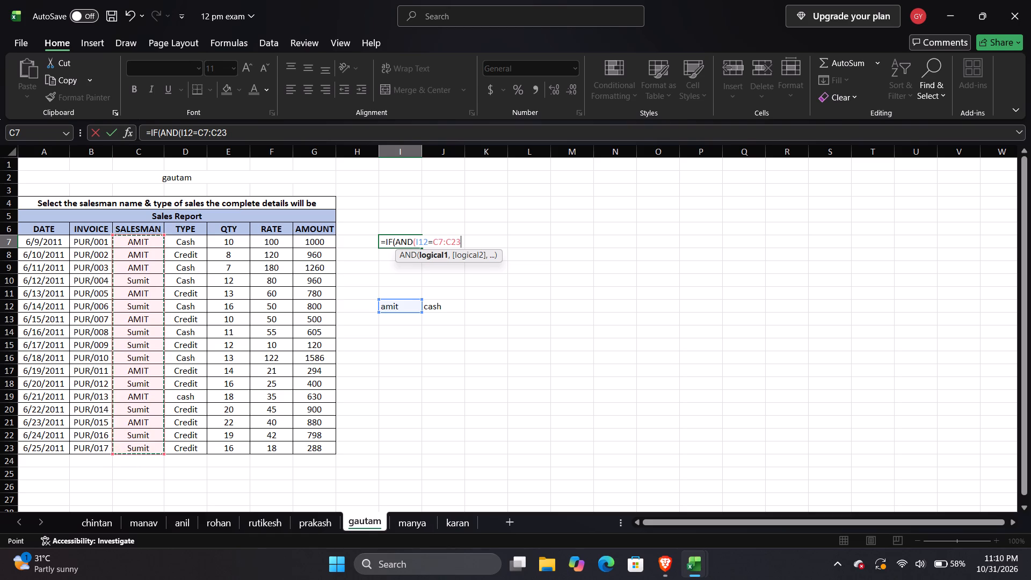
# Add a second AND condition comparing the sales type in J12 with the range D7:D23, and close the AND test.
pyautogui.press(',')
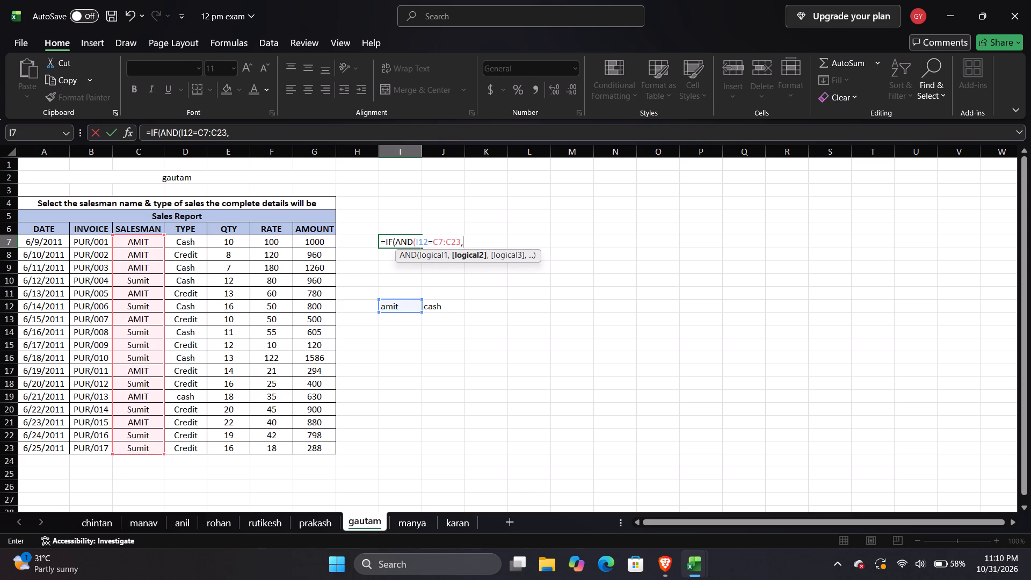
pyautogui.click(451, 308)
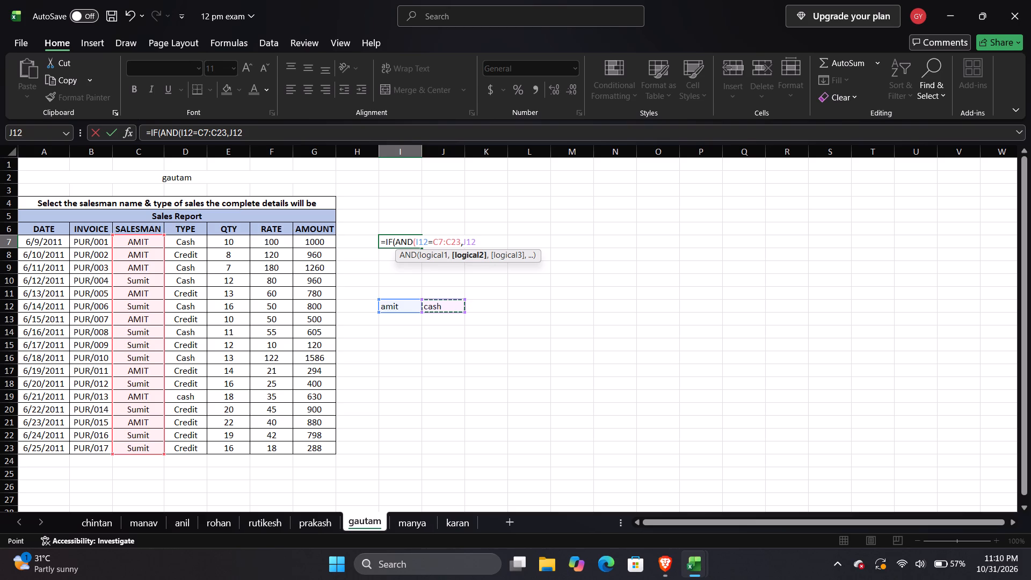
pyautogui.press('=')
pyautogui.moveTo(199, 240); pyautogui.dragTo(183, 441)
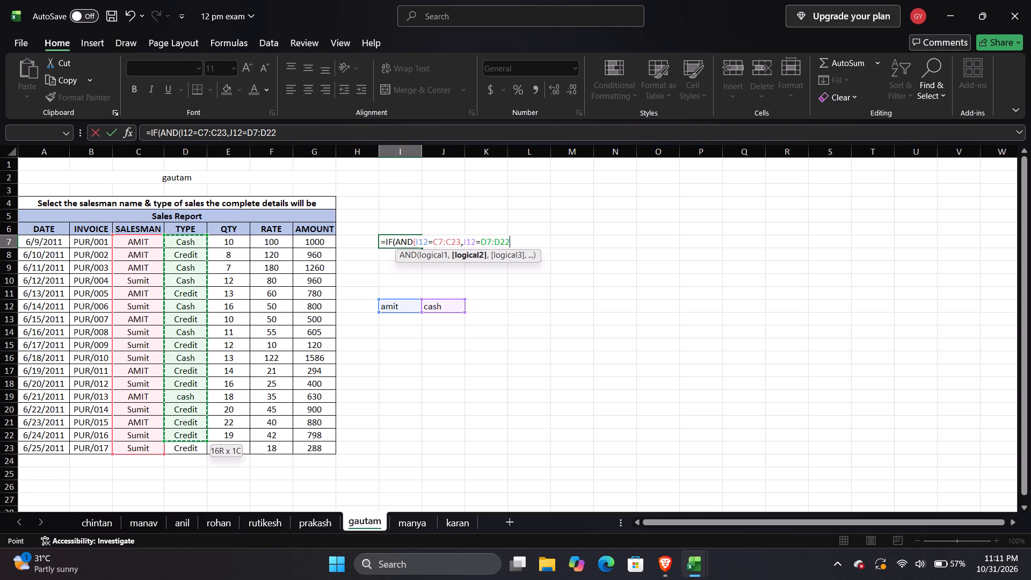
pyautogui.moveTo(183, 441); pyautogui.dragTo(190, 451)
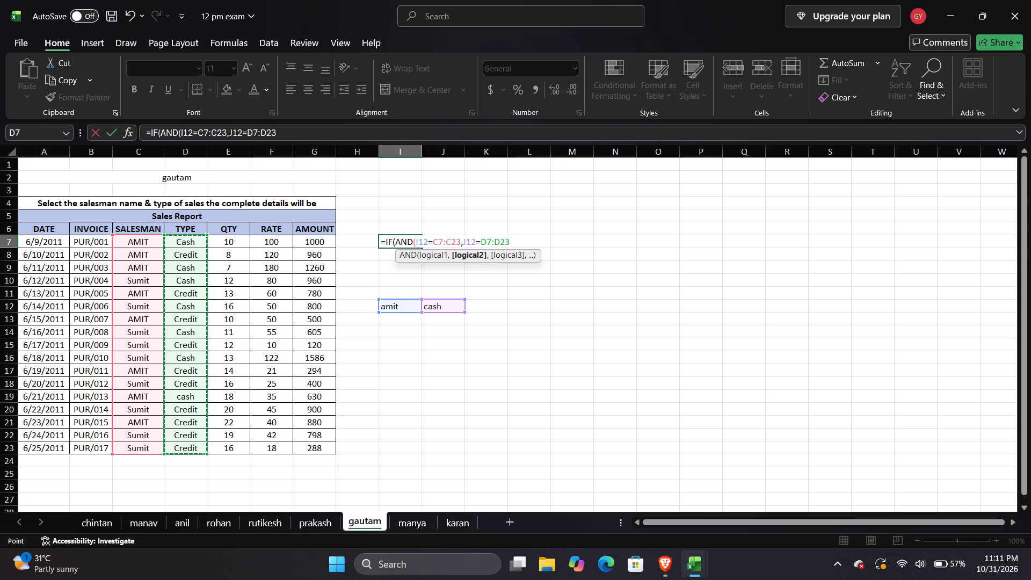
pyautogui.hotkey('shift', ')')
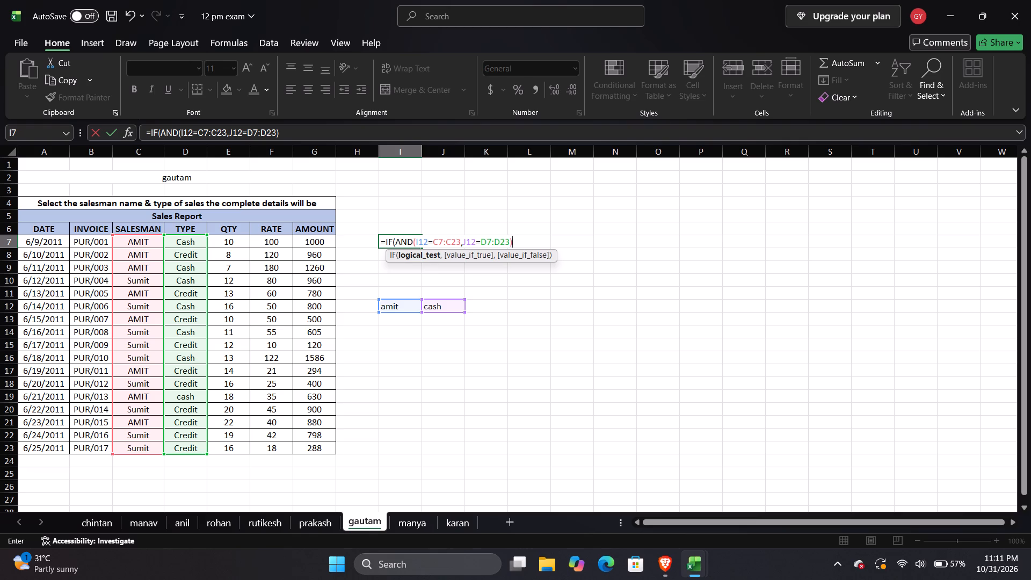
# Complete the I7 formula so it returns the text "TRUE" when both conditions match and "FALSE" otherwise.
pyautogui.press(',')
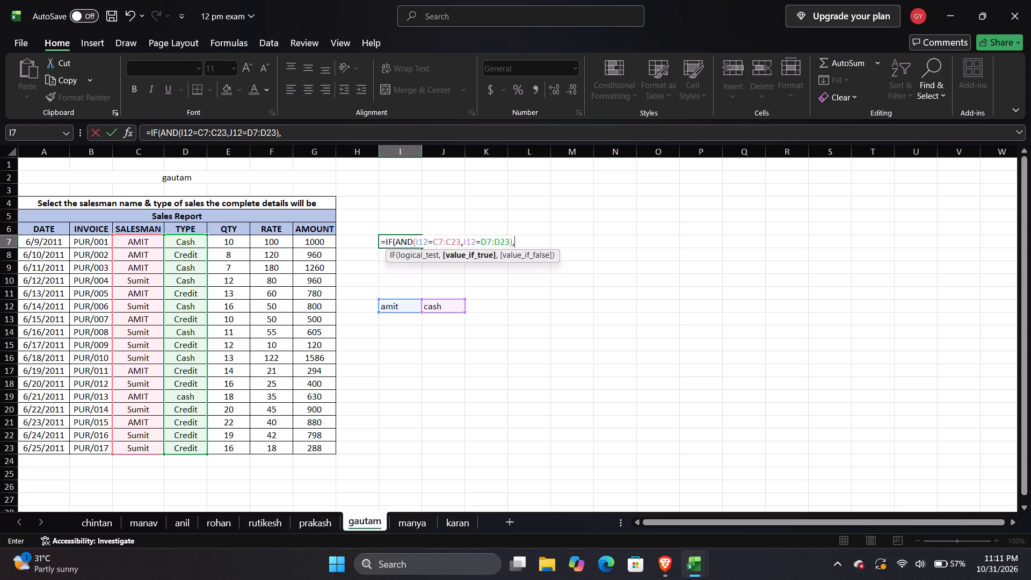
pyautogui.hotkey('shift', '"')
pyautogui.write('tRU')
pyautogui.press('e')
pyautogui.hotkey('shift', '"')
pyautogui.write(',"fALSE')
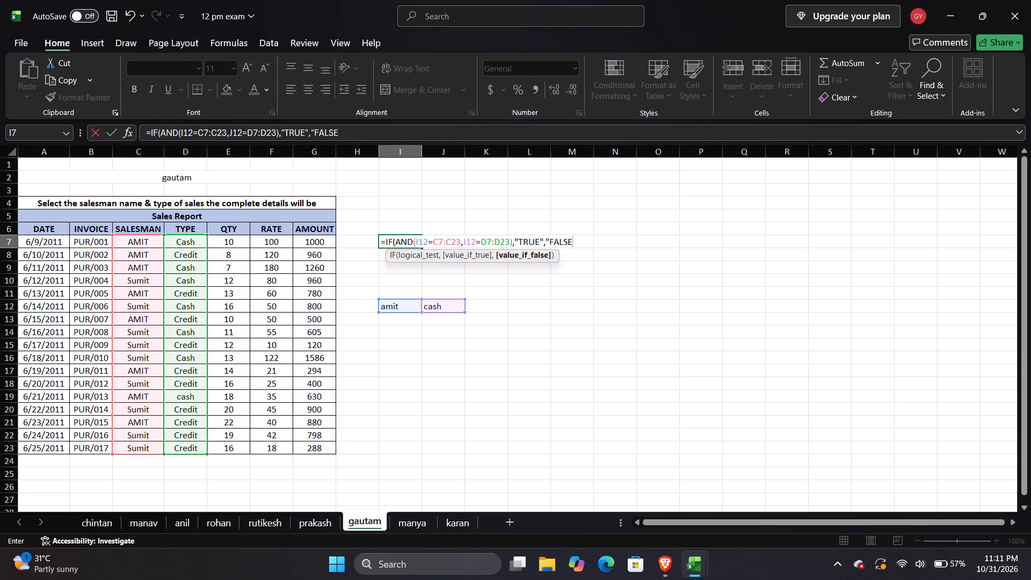
pyautogui.hotkey('shift', '"')
pyautogui.hotkey('shift', '0')
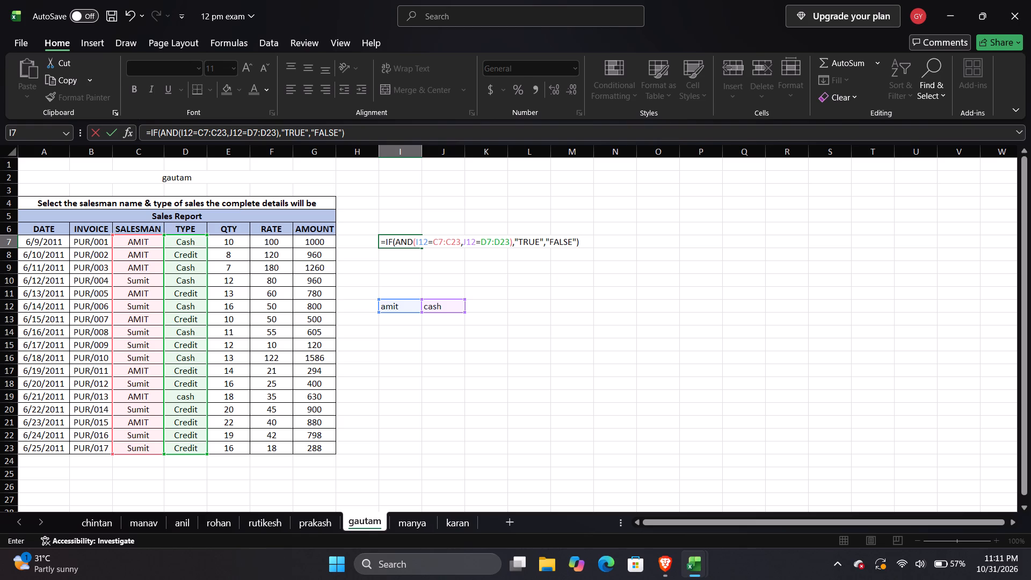
pyautogui.press('Return')
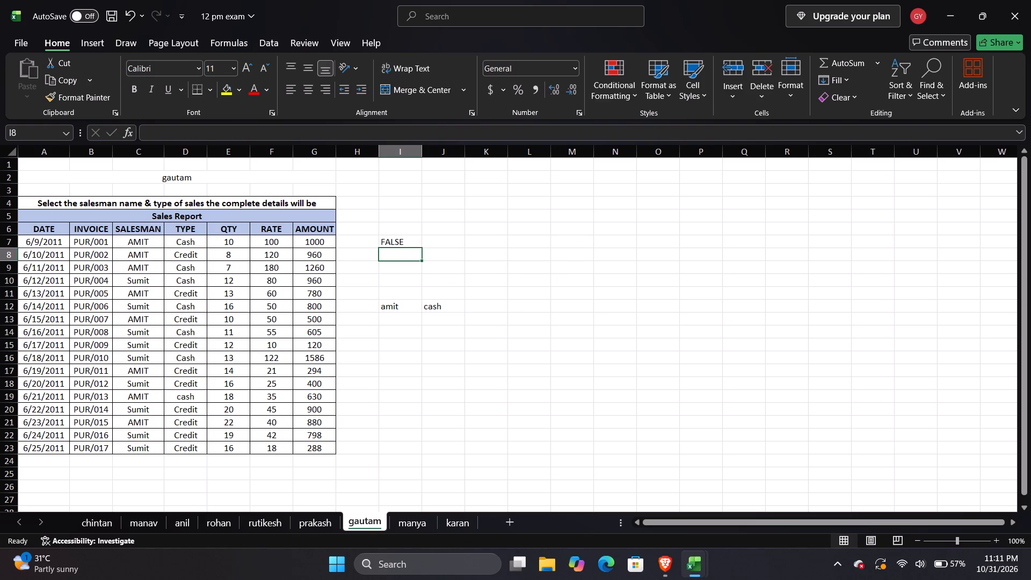
# Review the IF formula in cell I7 and the ranges it refers to without changing it.
pyautogui.doubleClick(397, 240)
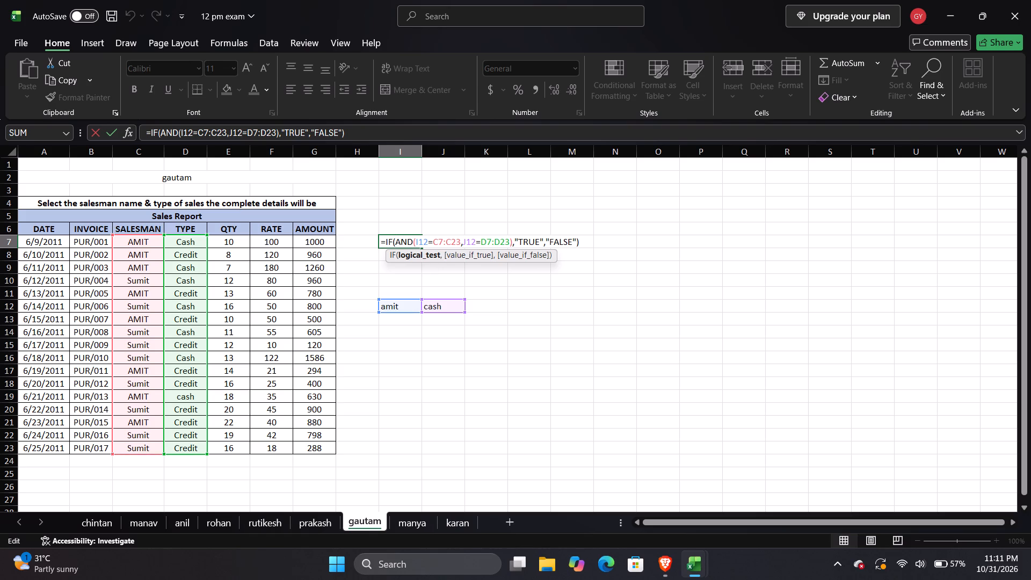
pyautogui.press('Return')
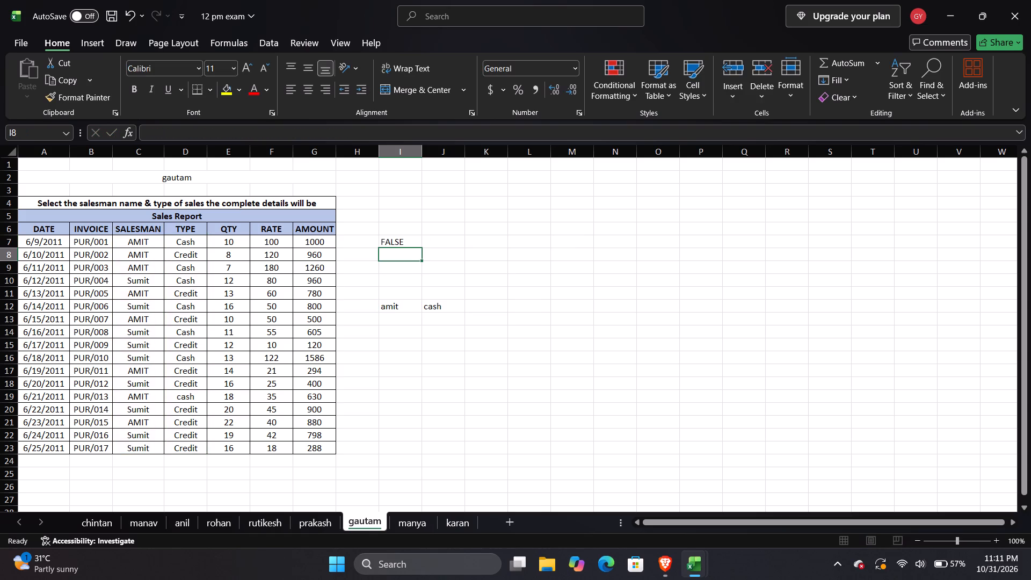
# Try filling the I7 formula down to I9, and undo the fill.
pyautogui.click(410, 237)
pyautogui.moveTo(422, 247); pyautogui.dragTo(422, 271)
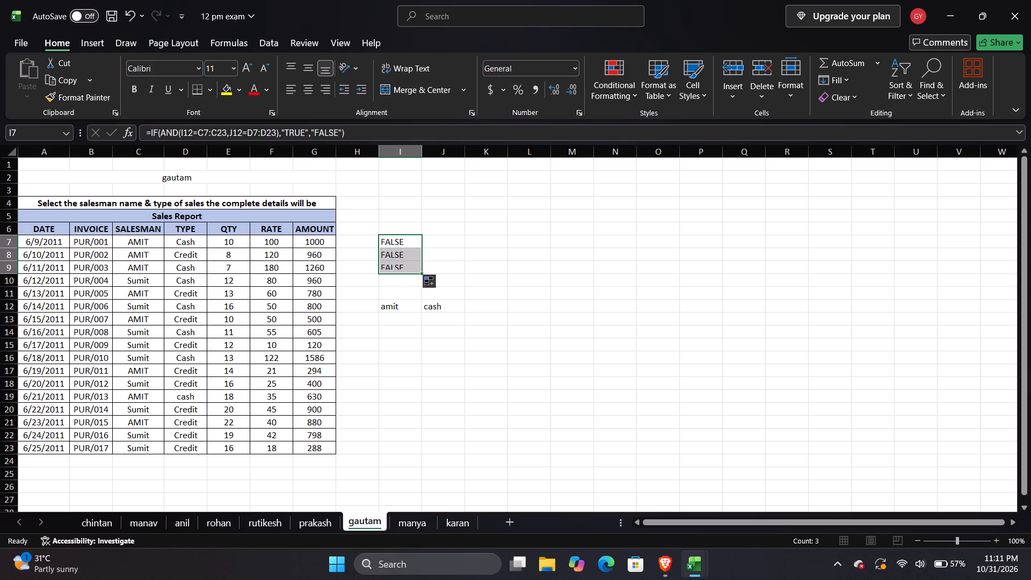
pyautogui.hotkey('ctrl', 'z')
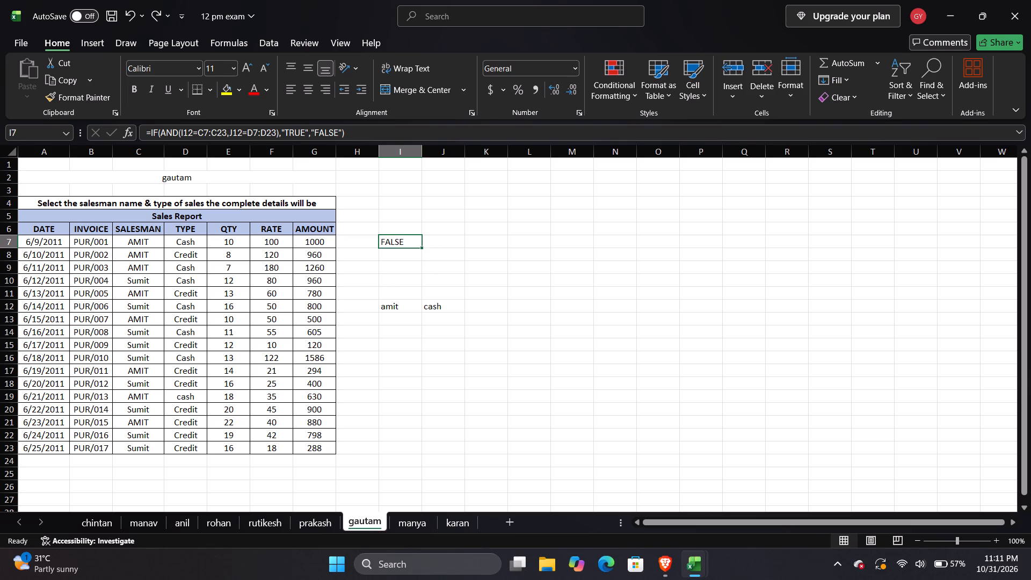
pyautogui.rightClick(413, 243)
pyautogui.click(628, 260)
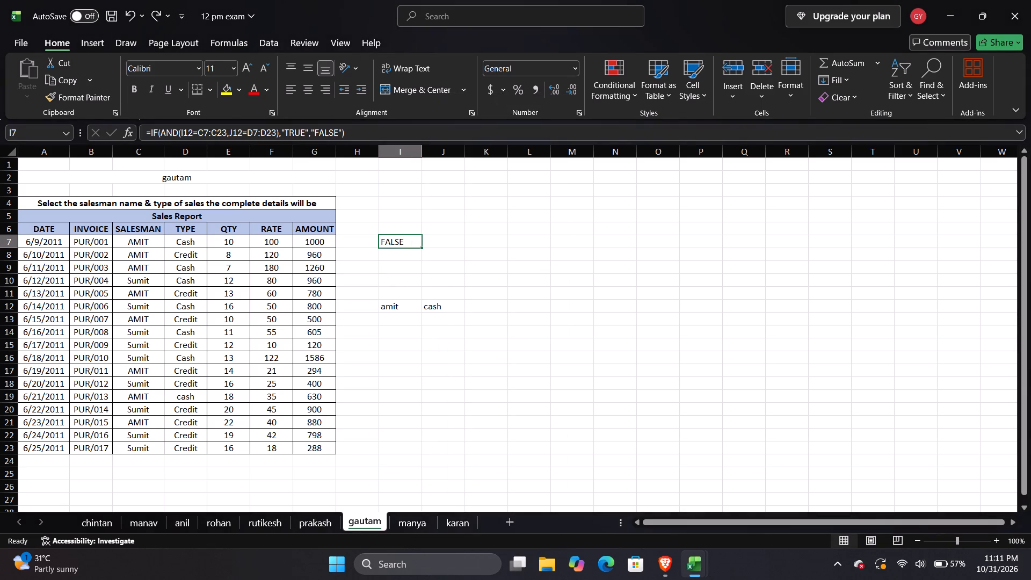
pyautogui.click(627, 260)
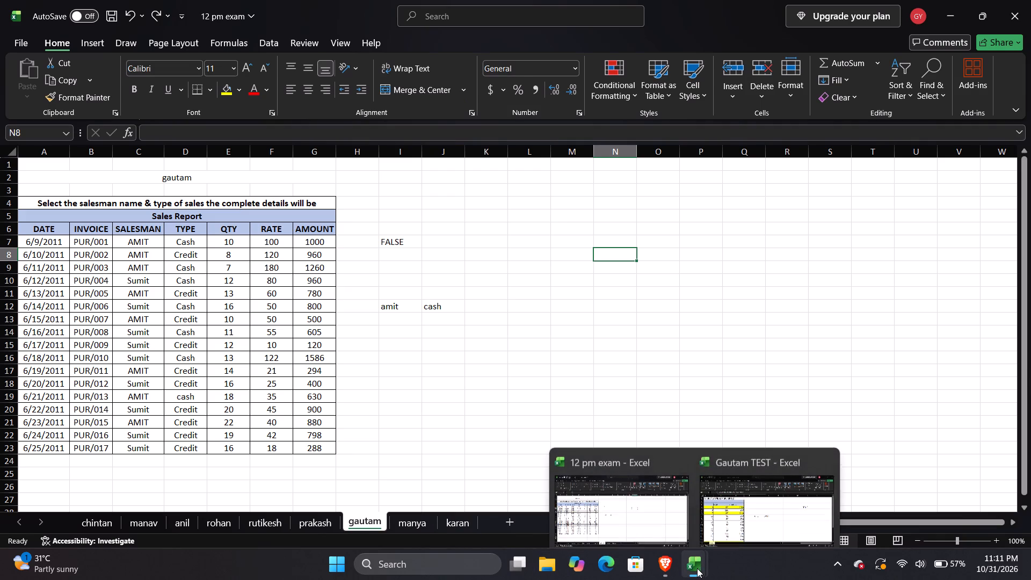
# Switch to the Gautam TEST workbook and change the sales type in cell J7 to CREDIT.
pyautogui.click(743, 510)
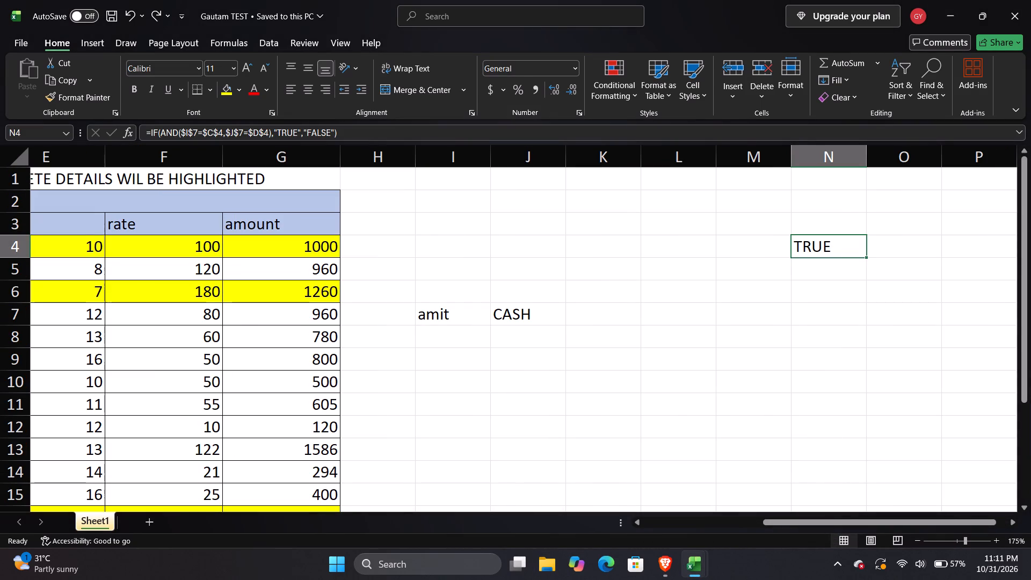
pyautogui.click(502, 310)
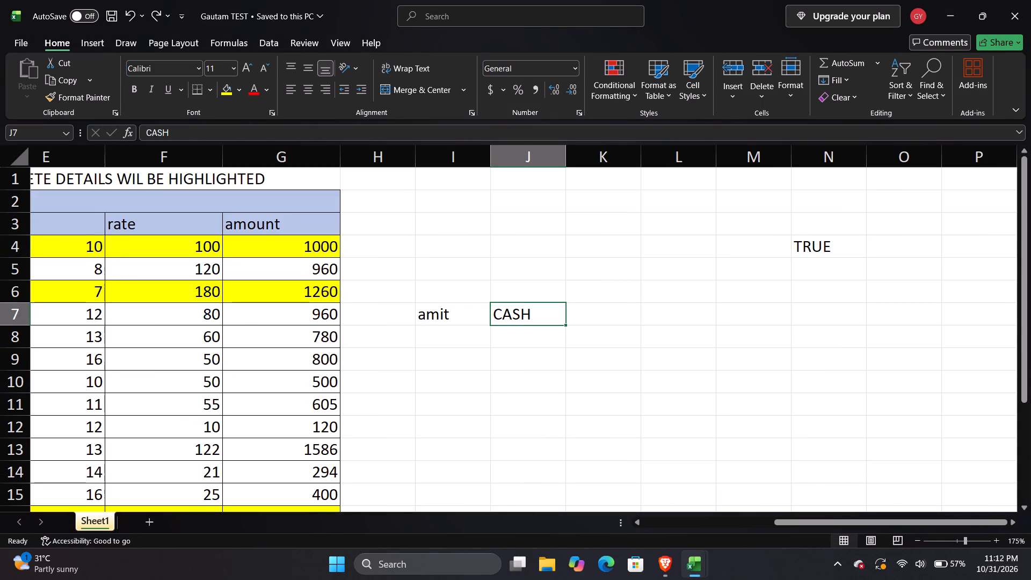
pyautogui.click(446, 316)
pyautogui.click(535, 316)
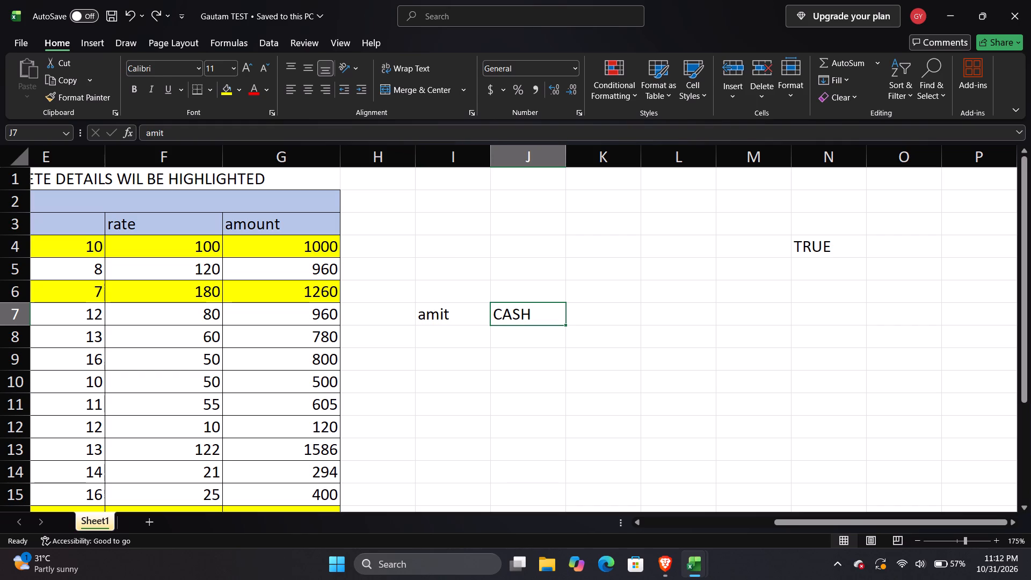
pyautogui.press('BackSpace')
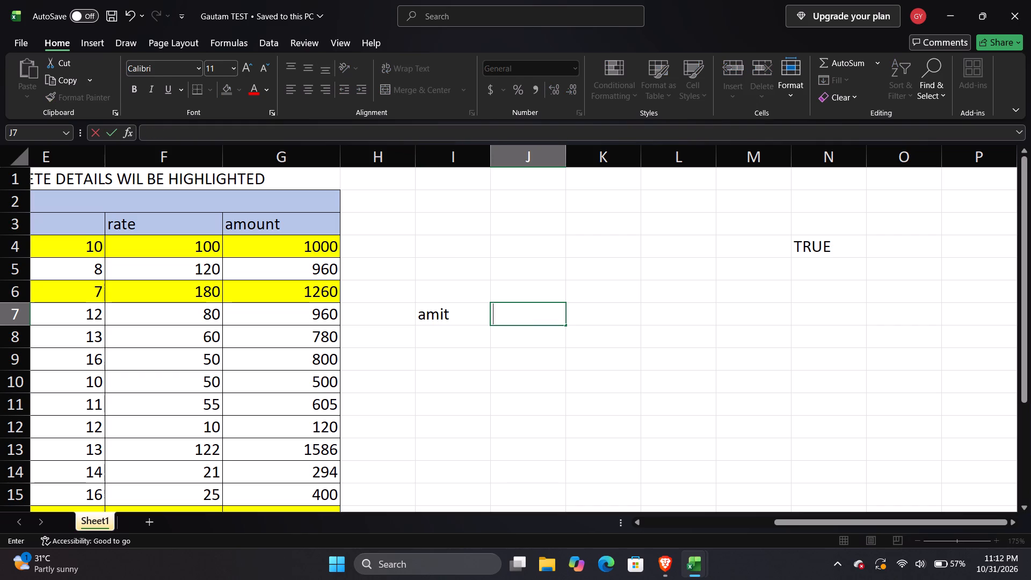
pyautogui.write('CRED')
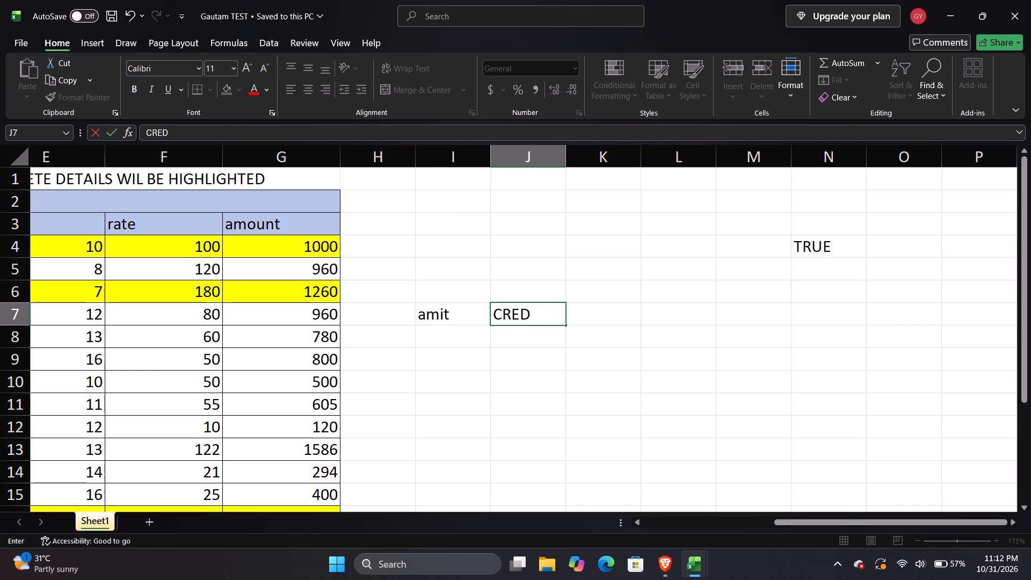
pyautogui.write('IT')
pyautogui.press('Return')
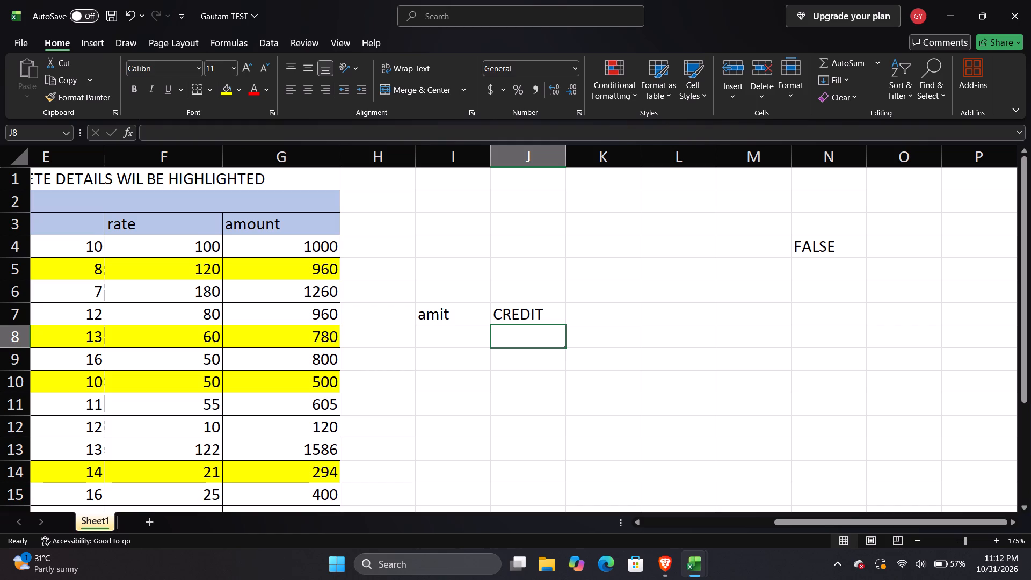
# Change the sales type in cell J7 of the Gautam TEST workbook to CASH.
pyautogui.doubleClick(517, 317)
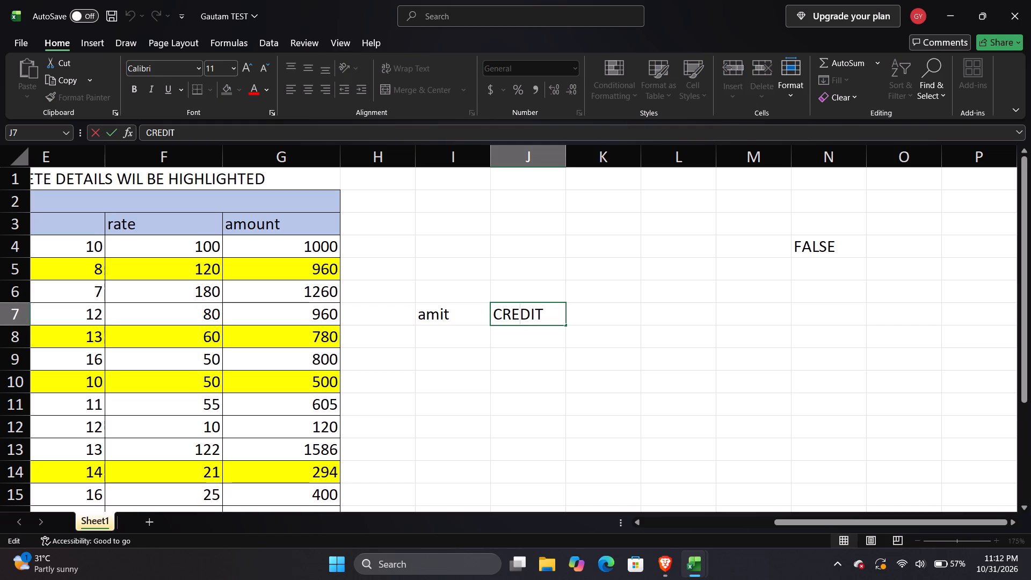
pyautogui.press('BackSpace')
pyautogui.press('BackSpace')
pyautogui.press('BackSpace')
pyautogui.press('BackSpace')
pyautogui.press('Right')
pyautogui.press('Right')
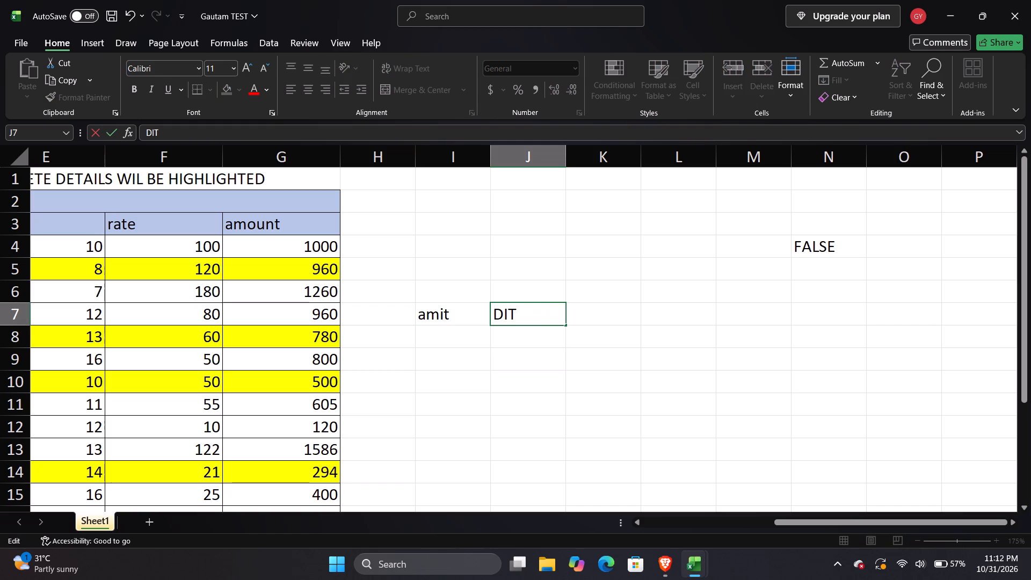
pyautogui.press('Right')
pyautogui.press('BackSpace')
pyautogui.press('BackSpace')
pyautogui.press('BackSpace')
pyautogui.press('BackSpace')
pyautogui.write('CAS')
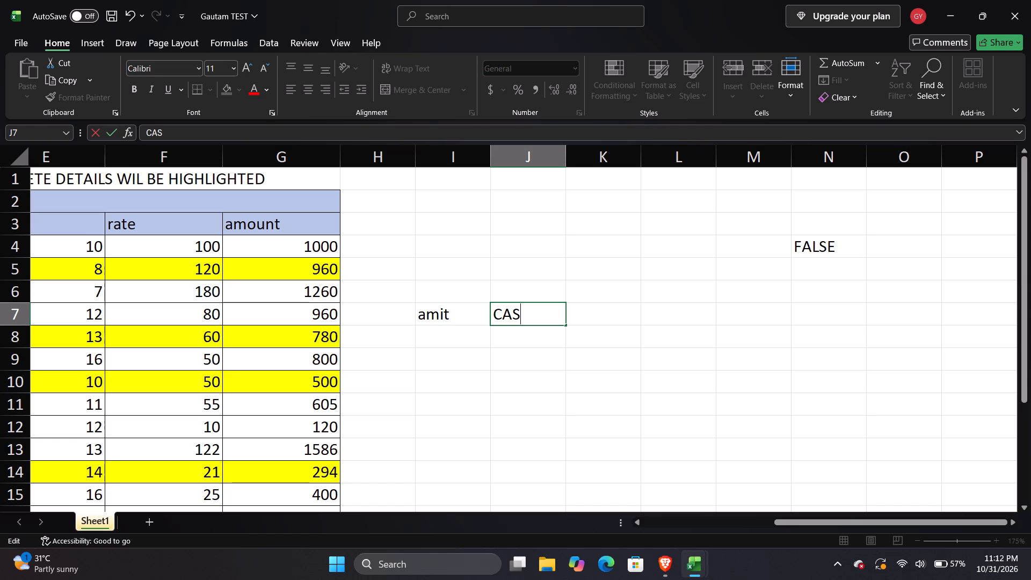
pyautogui.press('h')
pyautogui.press('Return')
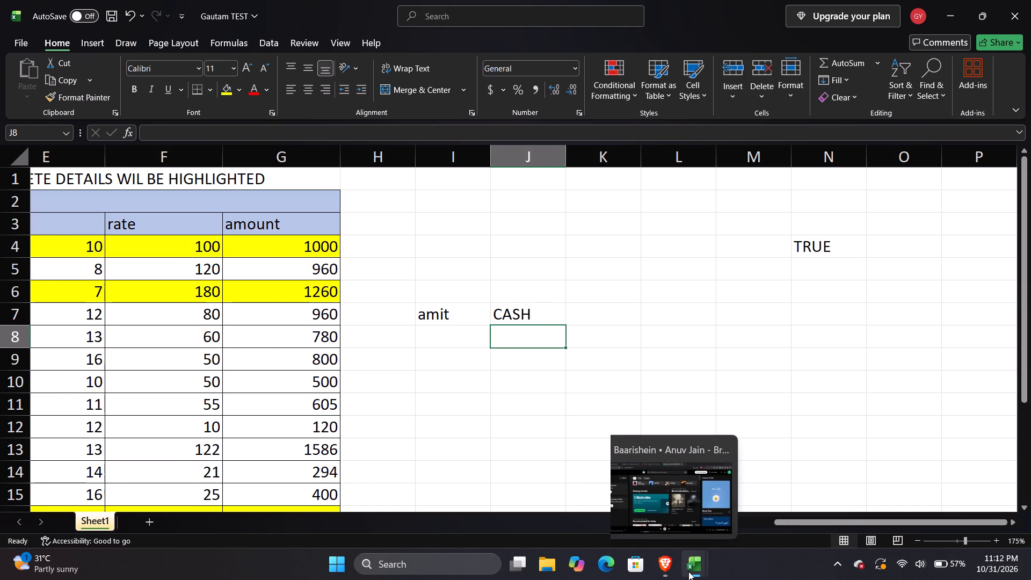
# Switch to the 12 pm exam workbook and move the IF formula from cell I7 to L7 on the gautam sheet, keeping its references.
pyautogui.click(648, 508)
pyautogui.click(389, 245)
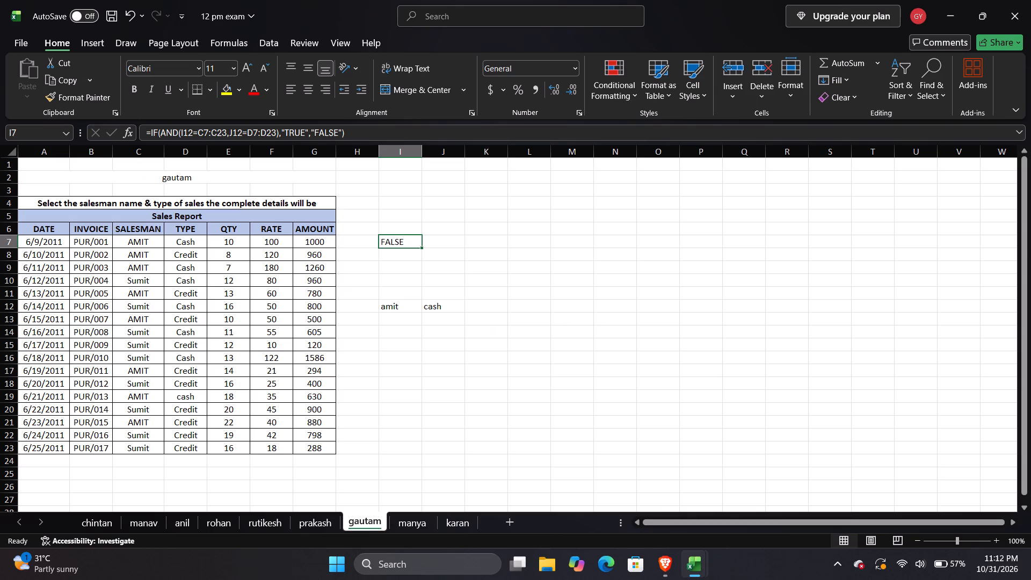
pyautogui.doubleClick(406, 243)
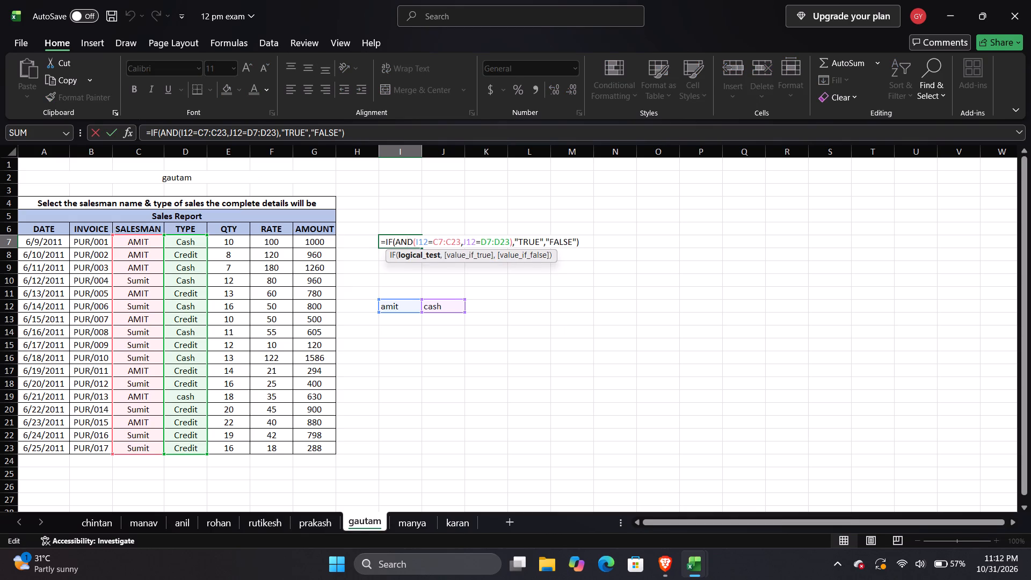
pyautogui.moveTo(579, 241); pyautogui.dragTo(379, 245)
pyautogui.hotkey('ctrl', 'c')
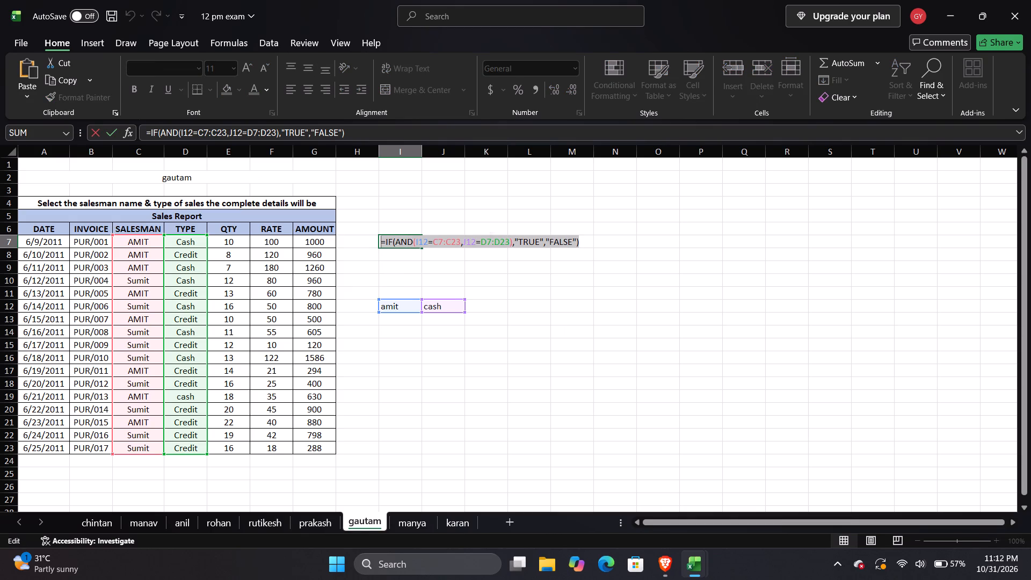
pyautogui.press('BackSpace')
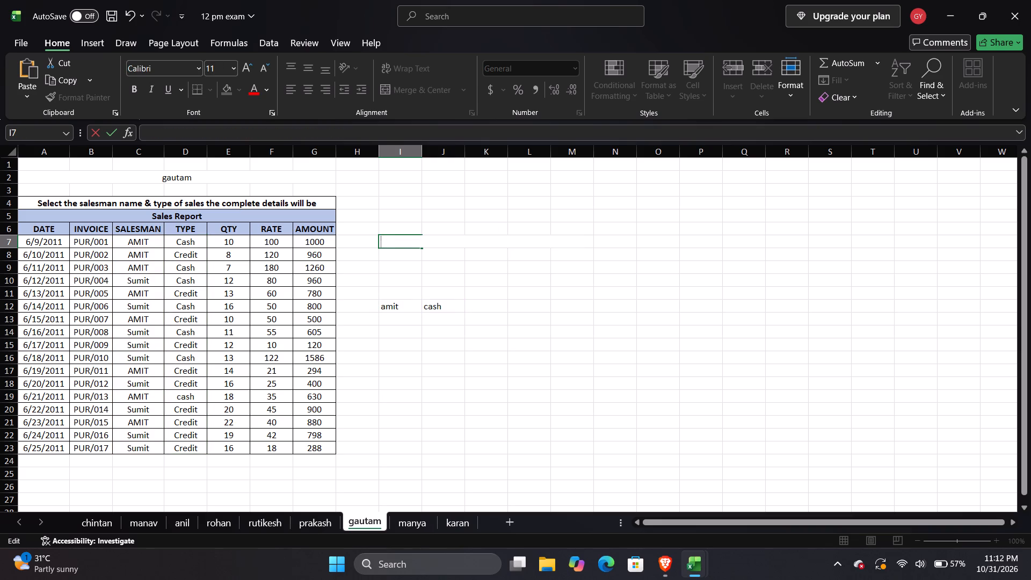
pyautogui.click(538, 246)
pyautogui.click(533, 243)
pyautogui.press('Escape')
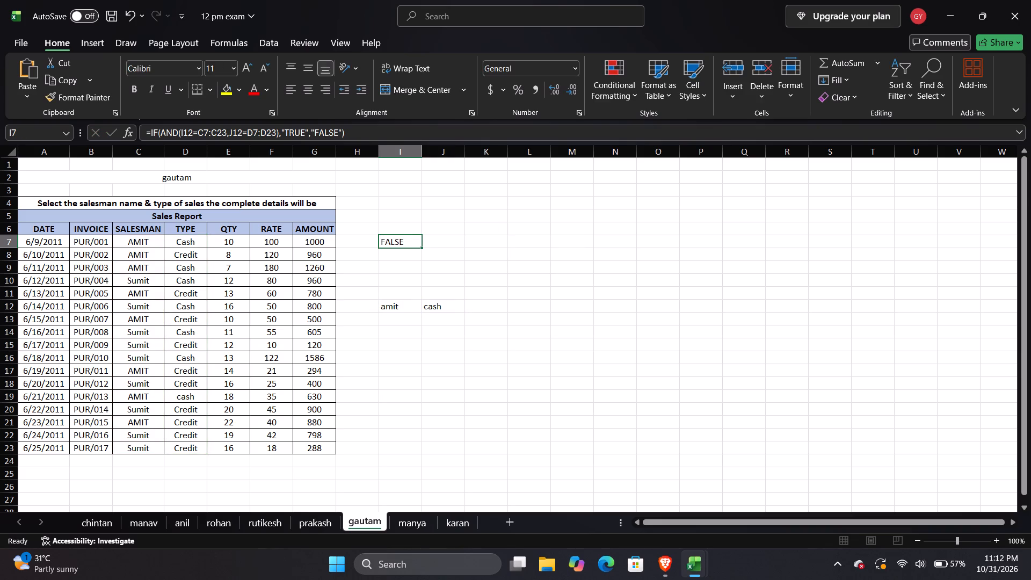
pyautogui.press('BackSpace')
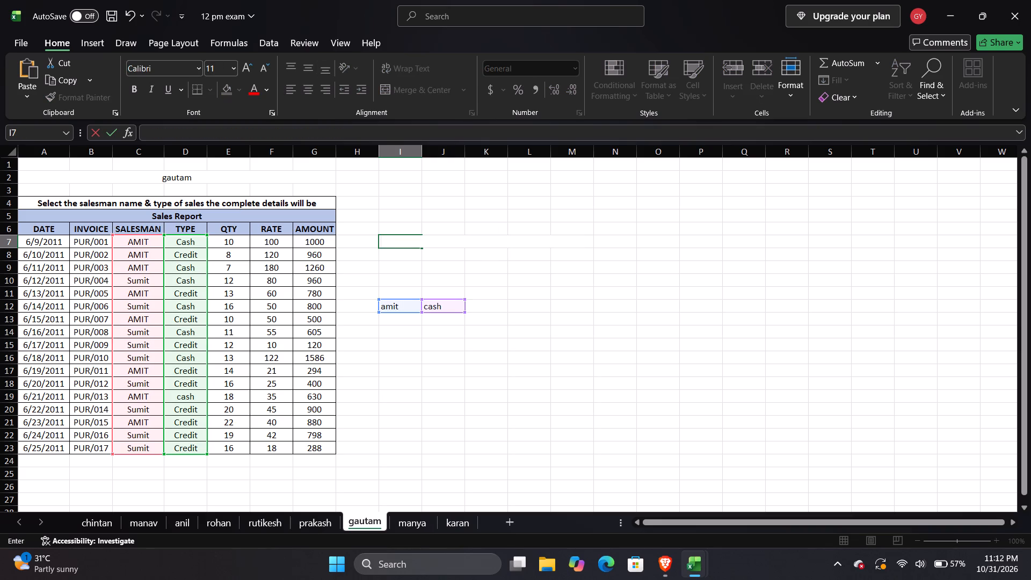
pyautogui.click(526, 247)
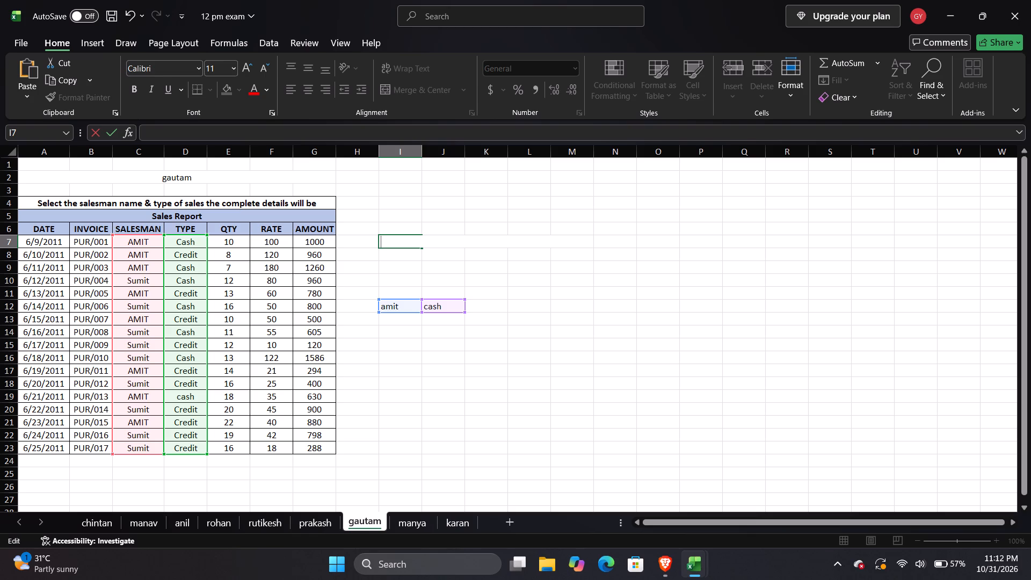
pyautogui.press('Return')
pyautogui.press('Return')
pyautogui.click(517, 247)
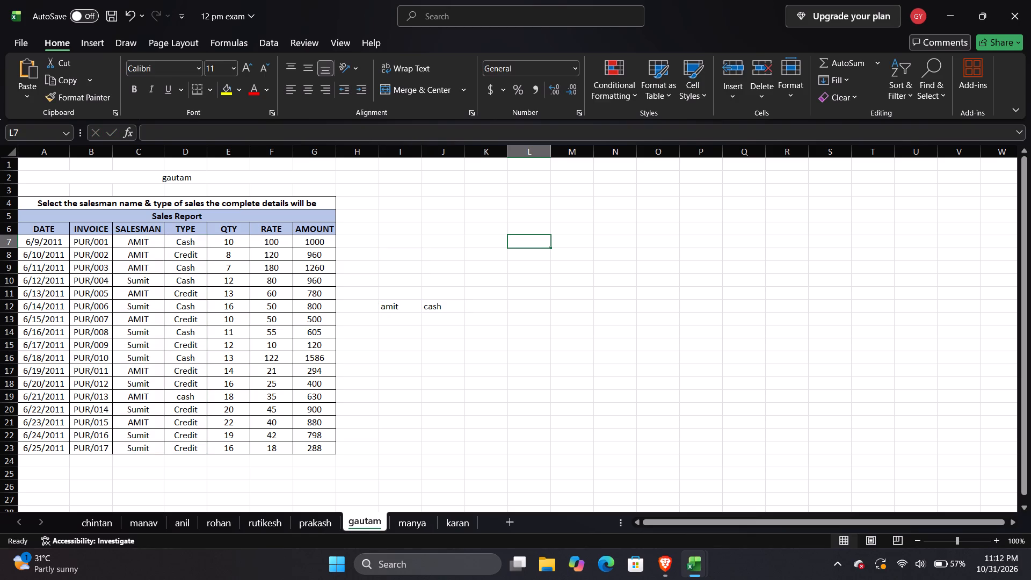
pyautogui.hotkey('ctrl', 'v')
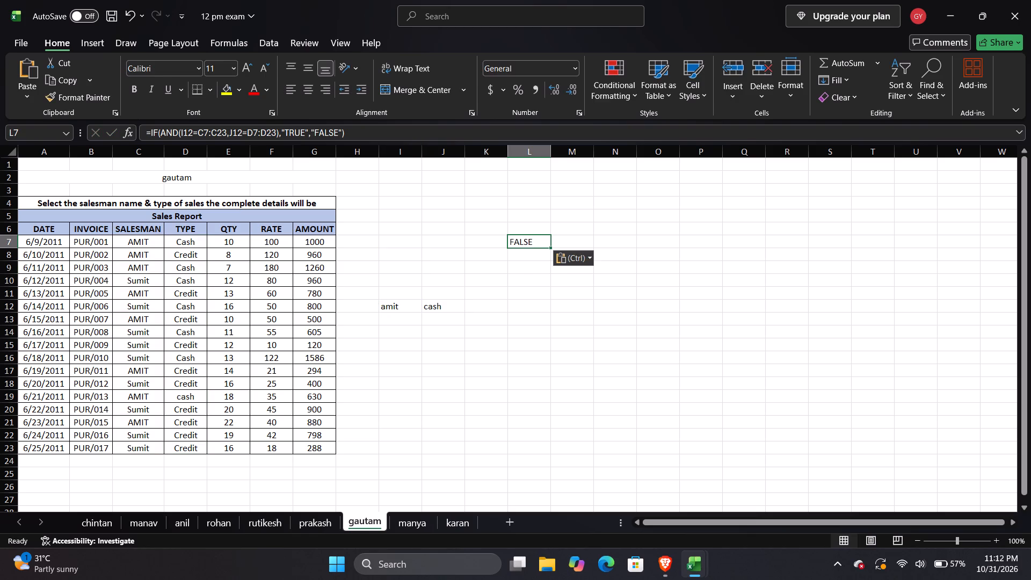
# Compare the L7 formula with the IF formula in N4 of the Gautam TEST workbook, examining its cell references and the highlighted rows.
pyautogui.doubleClick(528, 237)
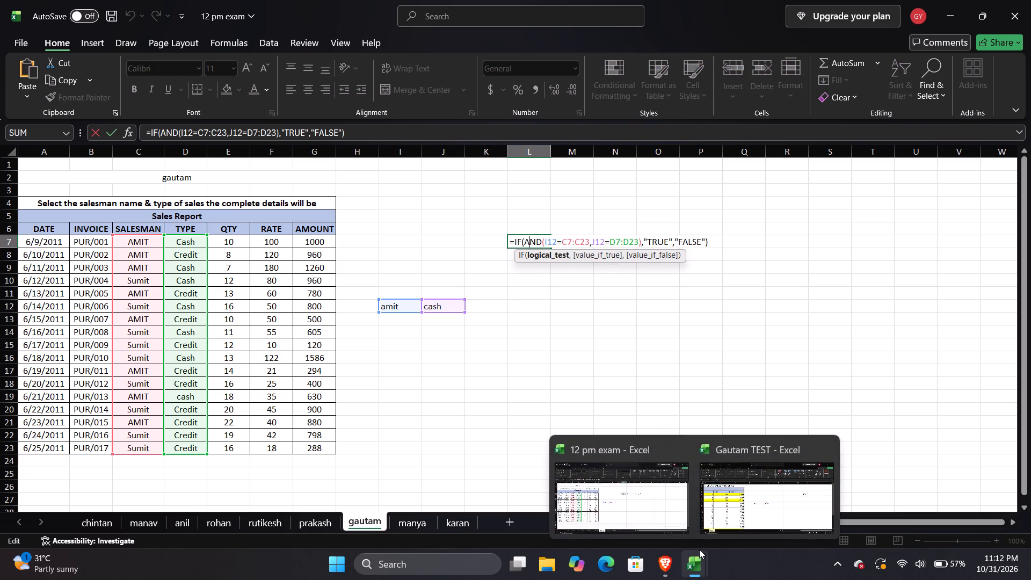
pyautogui.press('Escape')
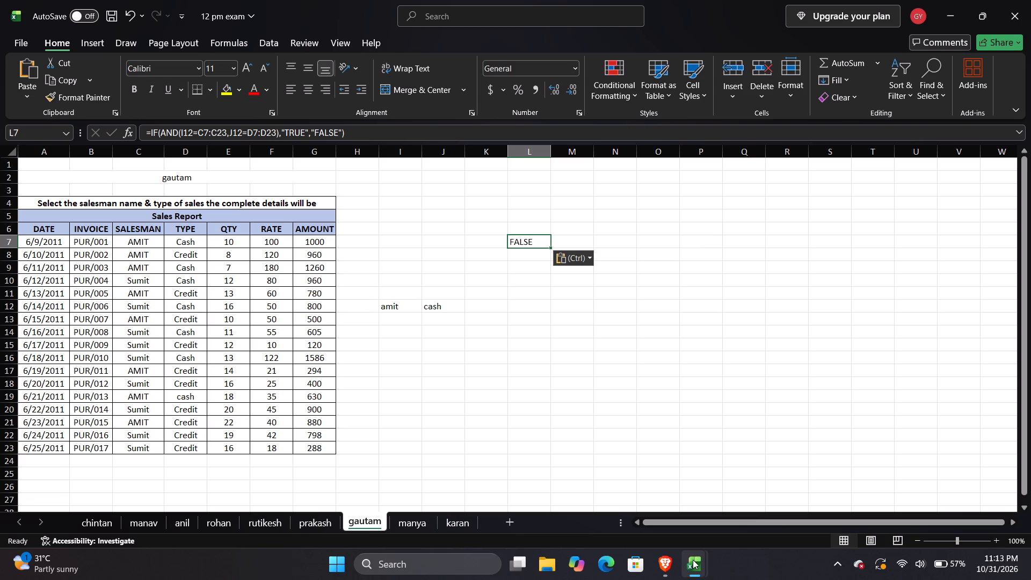
pyautogui.click(693, 560)
pyautogui.click(725, 526)
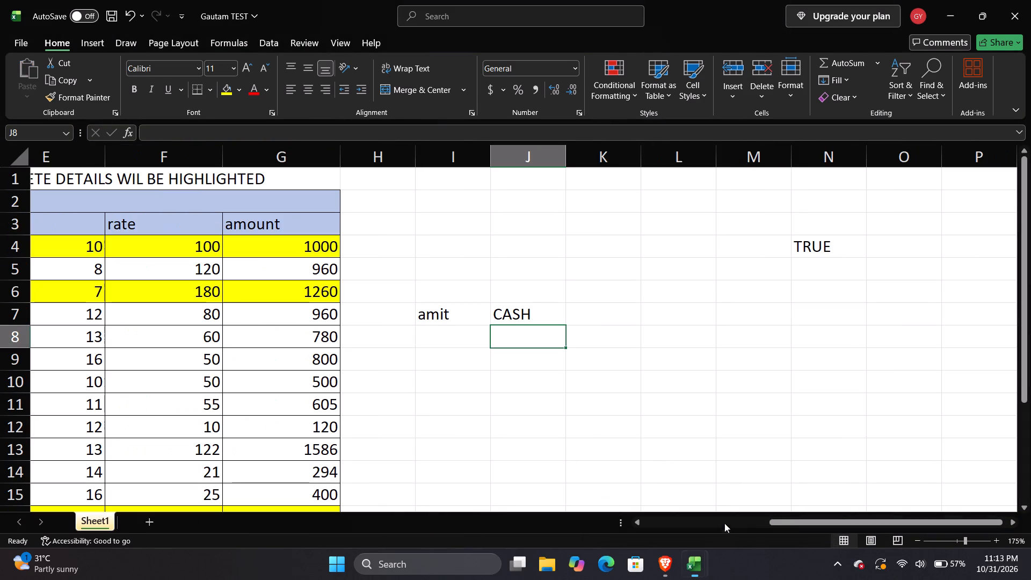
pyautogui.doubleClick(818, 250)
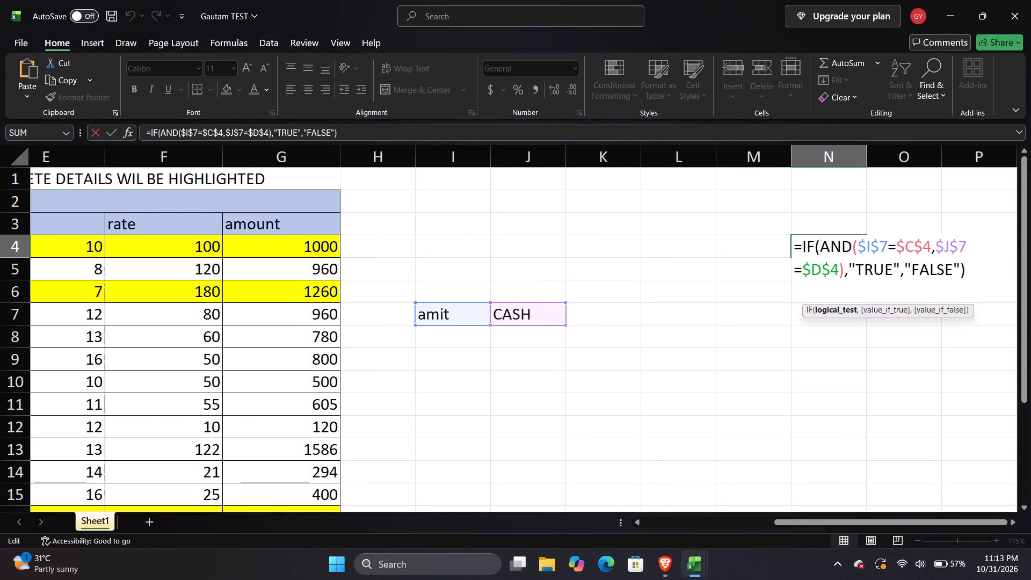
pyautogui.keyDown('ctrl'); pyautogui.scroll(-2, 819, 250); pyautogui.keyUp('ctrl')
pyautogui.keyDown('ctrl'); pyautogui.scroll(-3, 502, 277); pyautogui.keyUp('ctrl')
pyautogui.scroll(-4, 765, 261)
pyautogui.keyDown('ctrl'); pyautogui.scroll(-2, 728, 301); pyautogui.keyUp('ctrl')
pyautogui.keyDown('ctrl'); pyautogui.scroll(7, 727, 301); pyautogui.keyUp('ctrl')
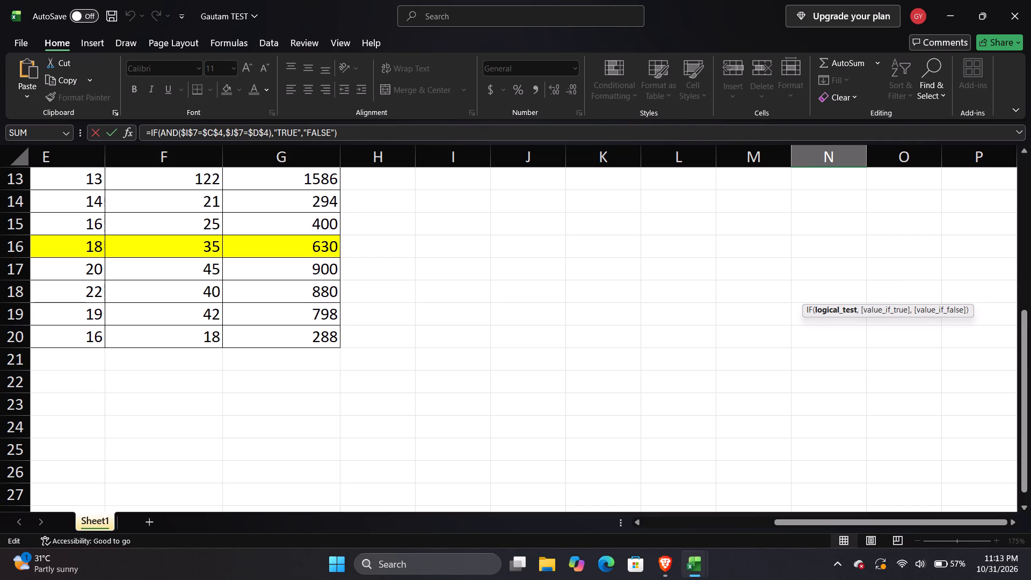
pyautogui.scroll(5, 726, 301)
pyautogui.keyDown('ctrl'); pyautogui.scroll(-4, 725, 301); pyautogui.keyUp('ctrl')
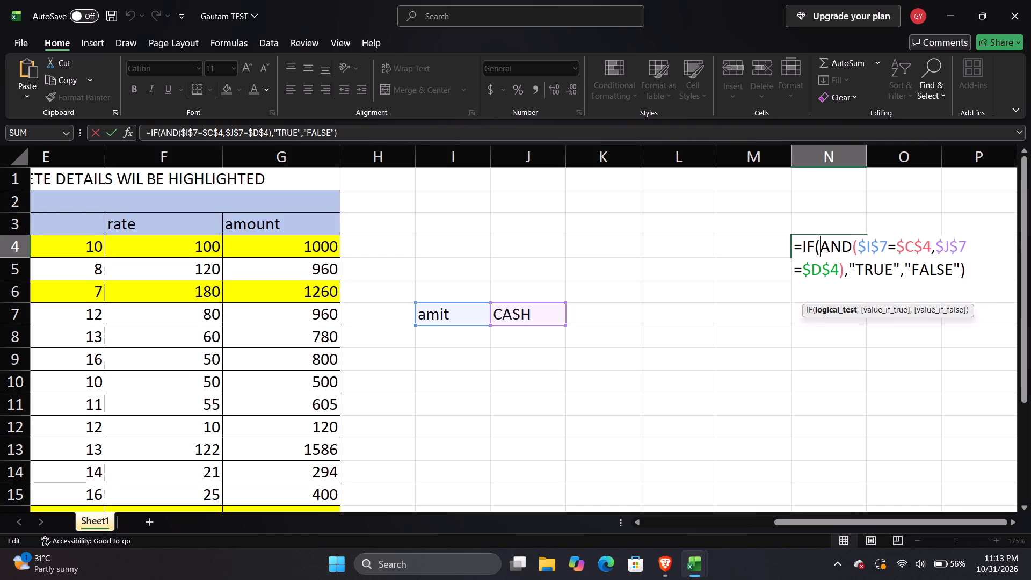
pyautogui.press('Escape')
pyautogui.keyDown('ctrl'); pyautogui.scroll(-4, 756, 257); pyautogui.keyUp('ctrl')
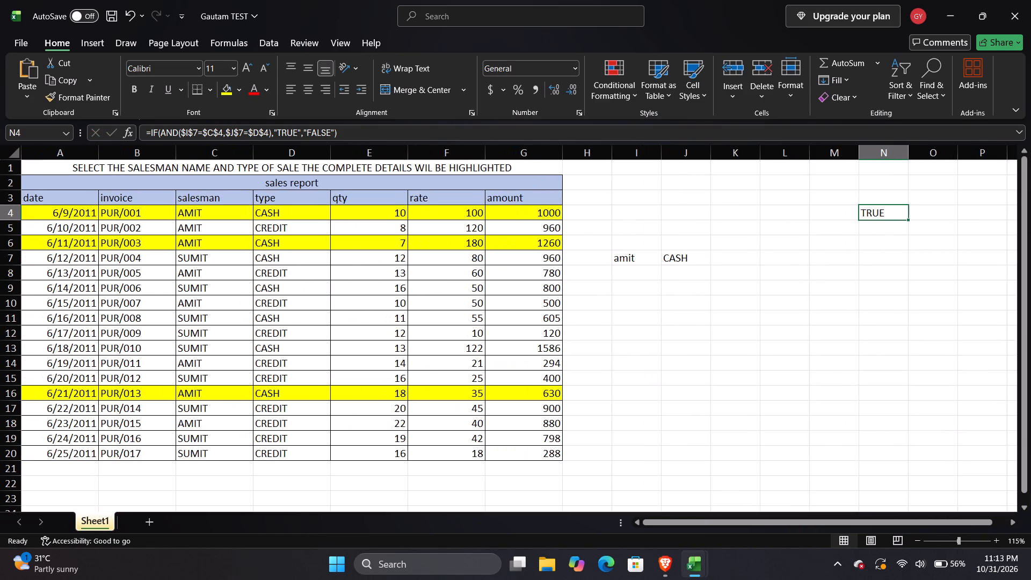
pyautogui.keyDown('ctrl'); pyautogui.scroll(-2, 756, 257); pyautogui.keyUp('ctrl')
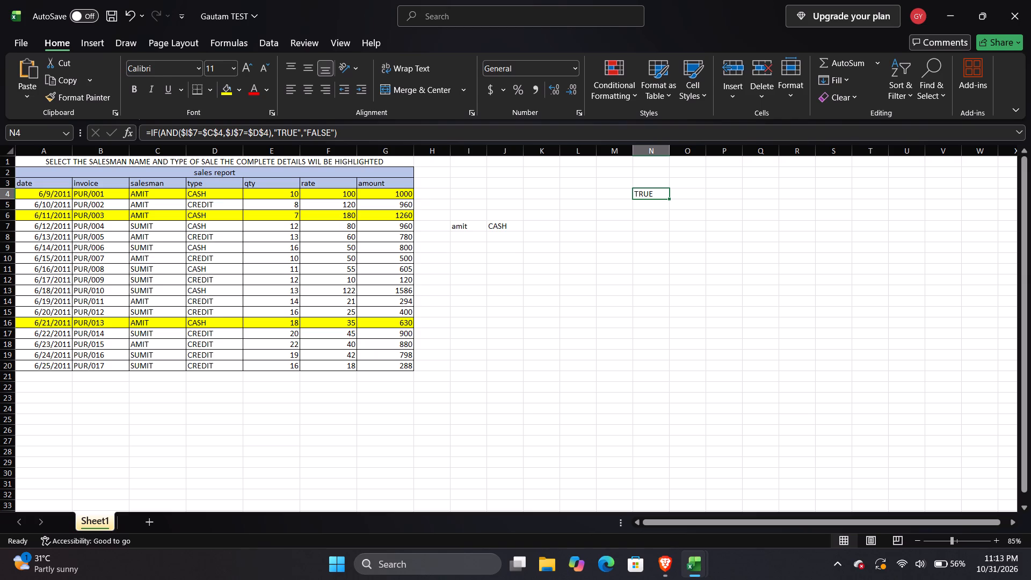
pyautogui.doubleClick(648, 195)
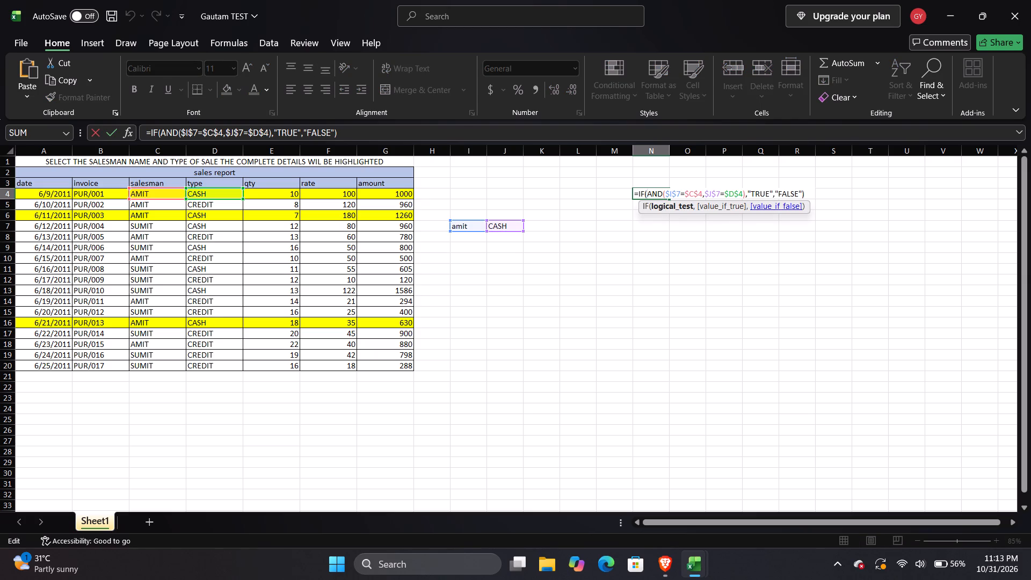
pyautogui.press('Escape')
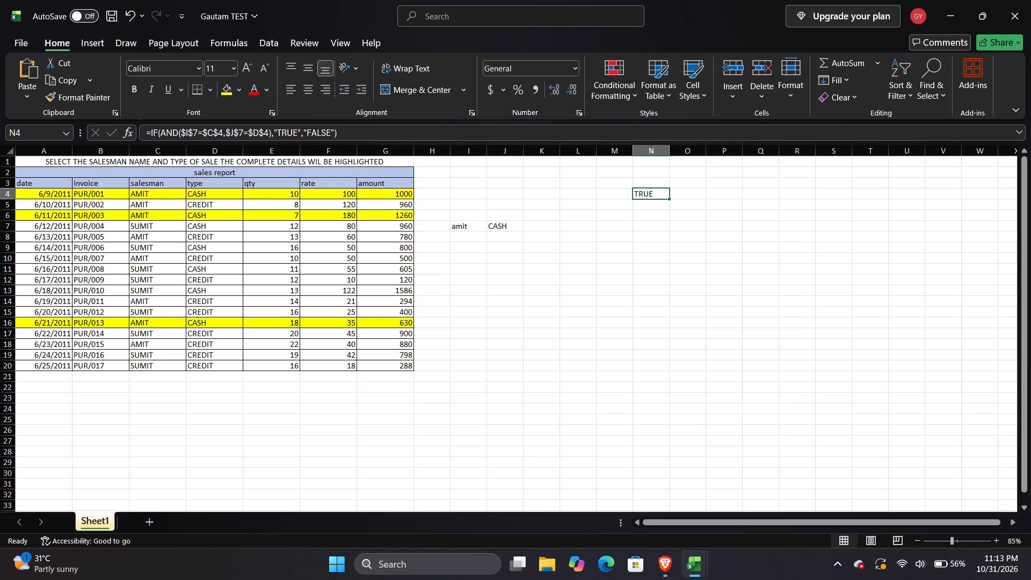
pyautogui.doubleClick(656, 193)
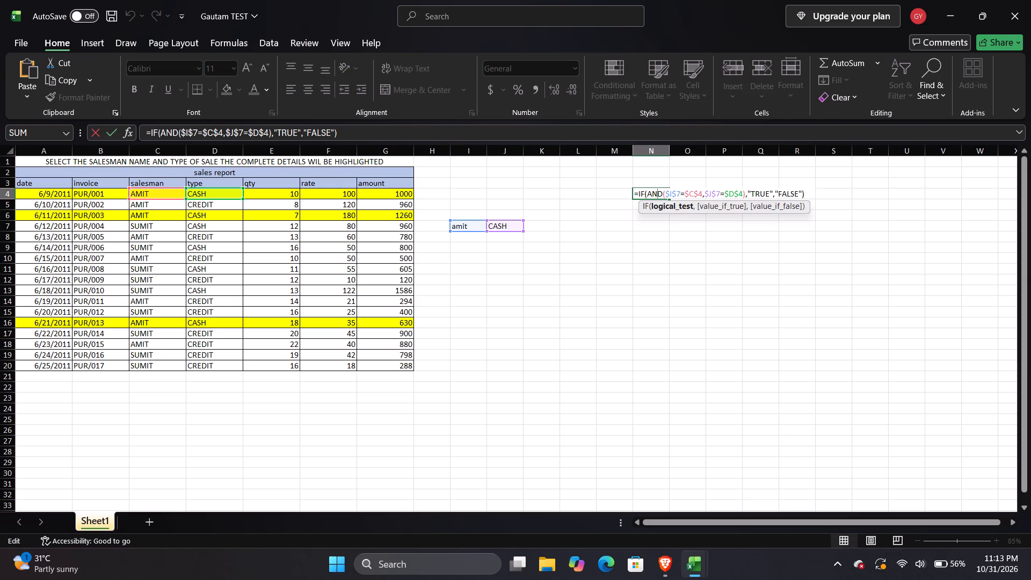
pyautogui.press('Escape')
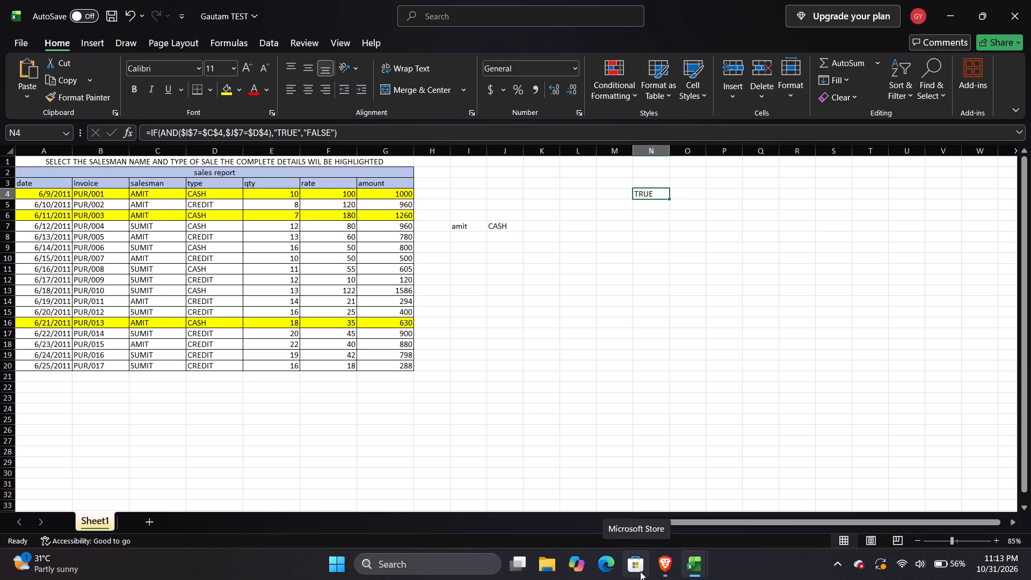
# Switch to the 12 pm exam workbook and reduce the salesman range in the L7 formula to the single cell C7.
pyautogui.click(702, 558)
pyautogui.click(666, 493)
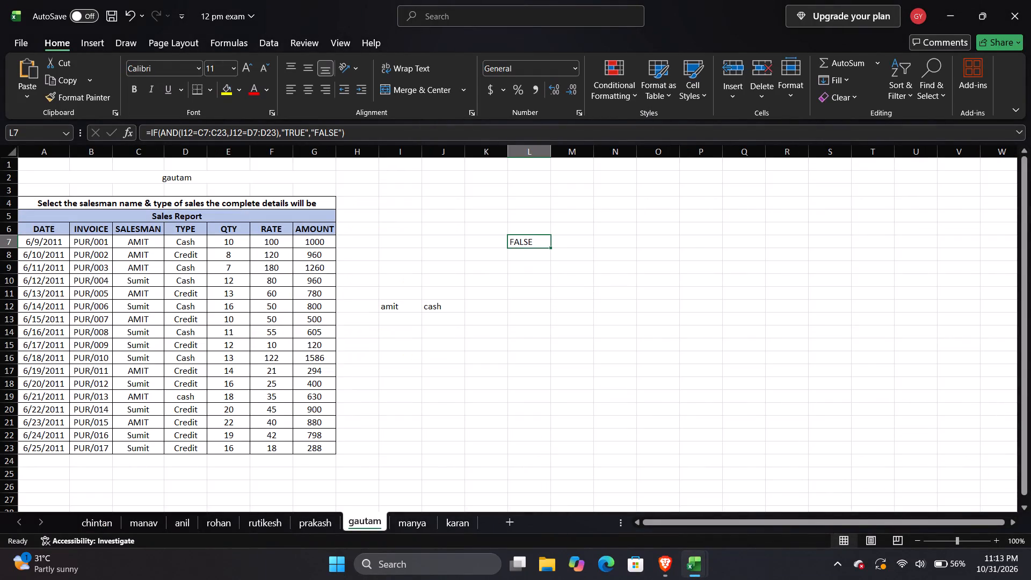
pyautogui.doubleClick(526, 240)
pyautogui.click(577, 236)
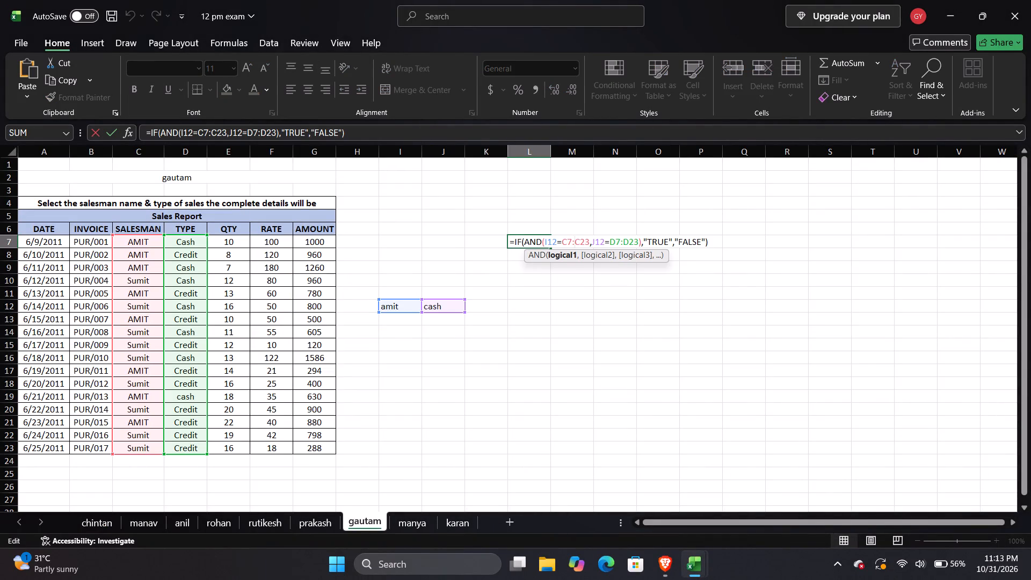
pyautogui.keyDown('ctrl'); pyautogui.scroll(2, 569, 235); pyautogui.keyUp('ctrl')
pyautogui.scroll(4, 569, 235)
pyautogui.keyDown('ctrl'); pyautogui.scroll(1, 577, 299); pyautogui.keyUp('ctrl')
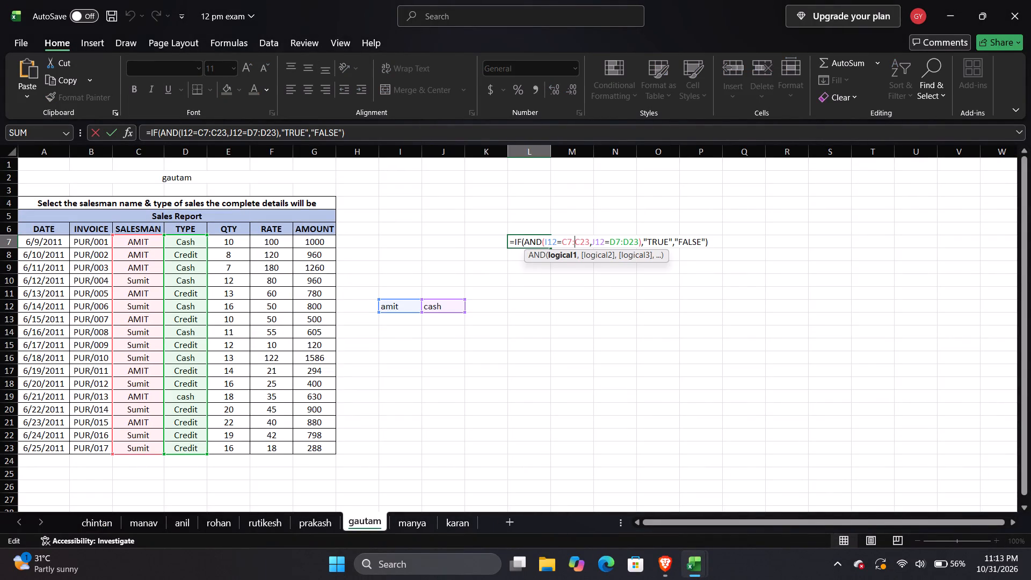
pyautogui.click(576, 242)
pyautogui.click(589, 242)
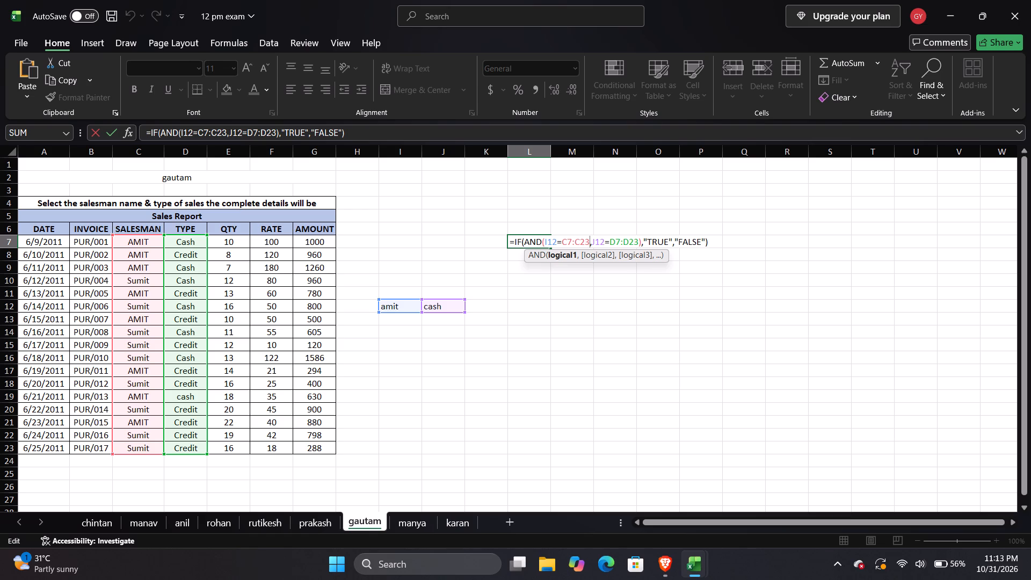
pyautogui.press('BackSpace')
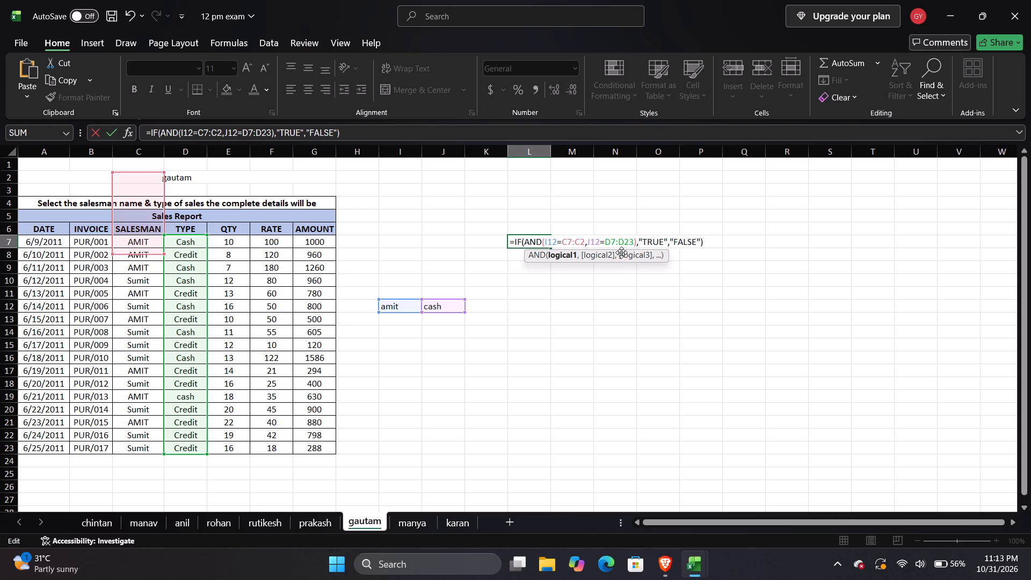
pyautogui.press('BackSpace')
pyautogui.press('BackSpace')
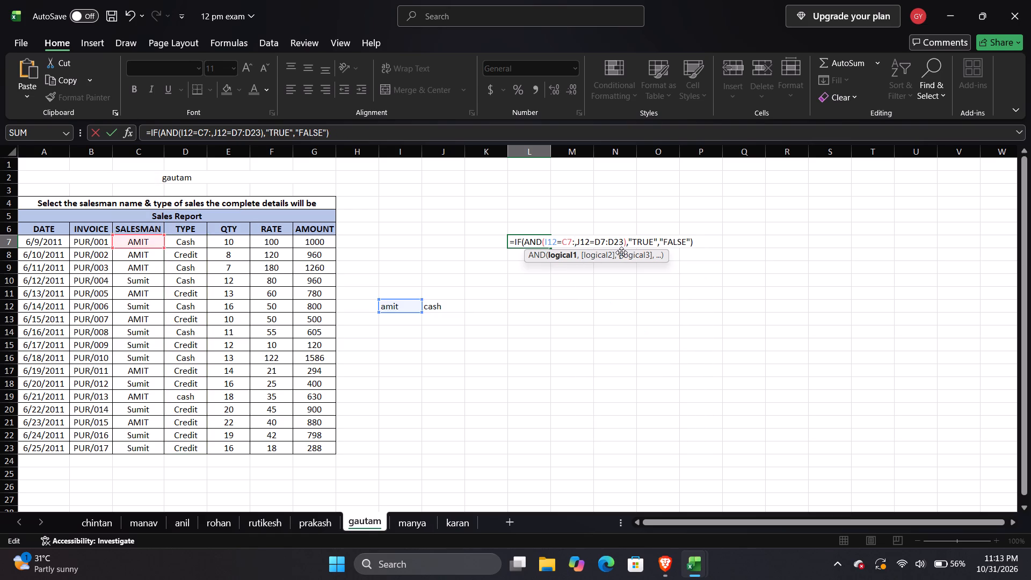
pyautogui.press('BackSpace')
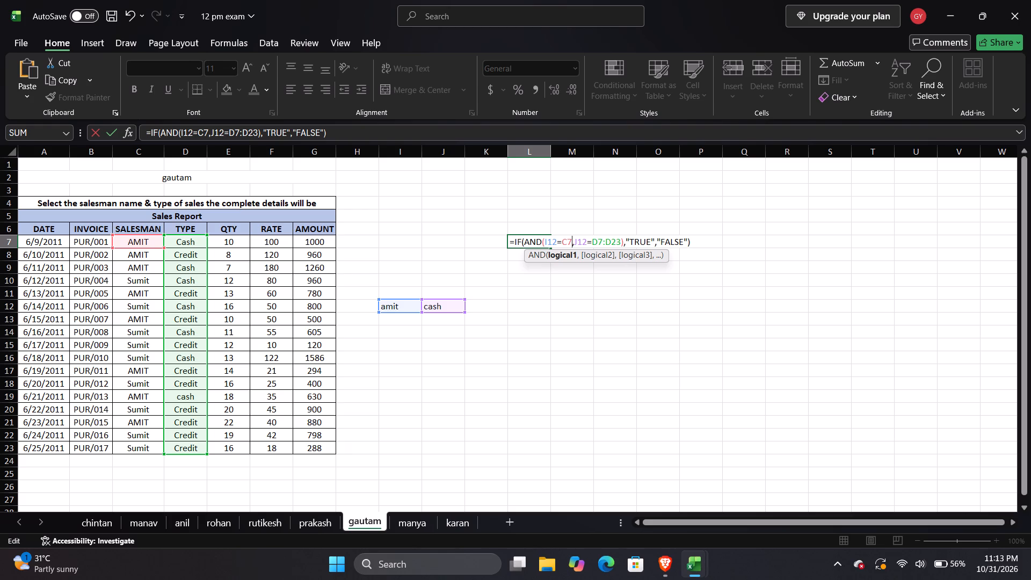
# Reduce the sales type range in the L7 formula to the single cell D7 and accept the formula.
pyautogui.click(618, 238)
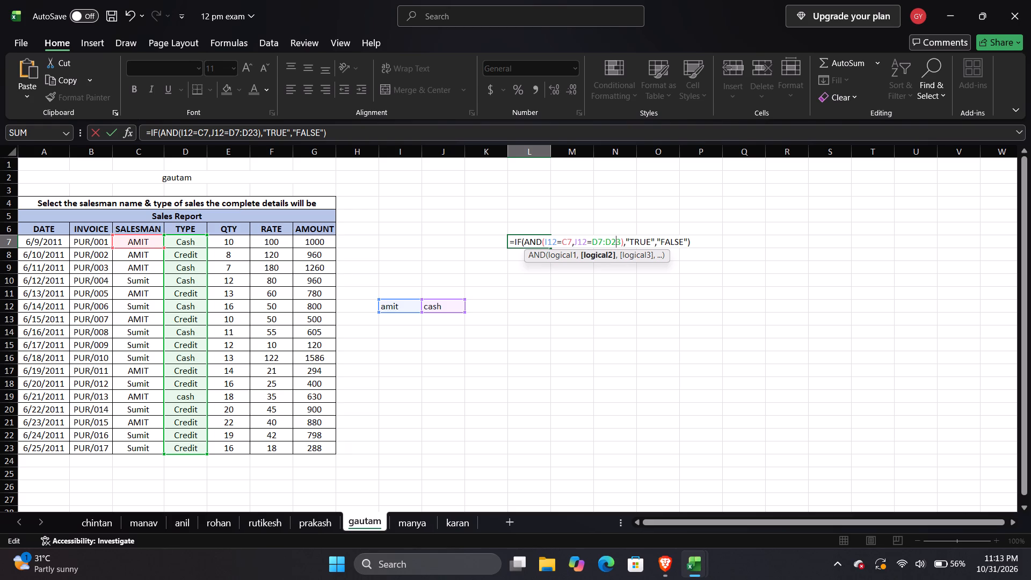
pyautogui.press('Right')
pyautogui.press('BackSpace')
pyautogui.press('BackSpace')
pyautogui.press('BackSpace')
pyautogui.press('BackSpace')
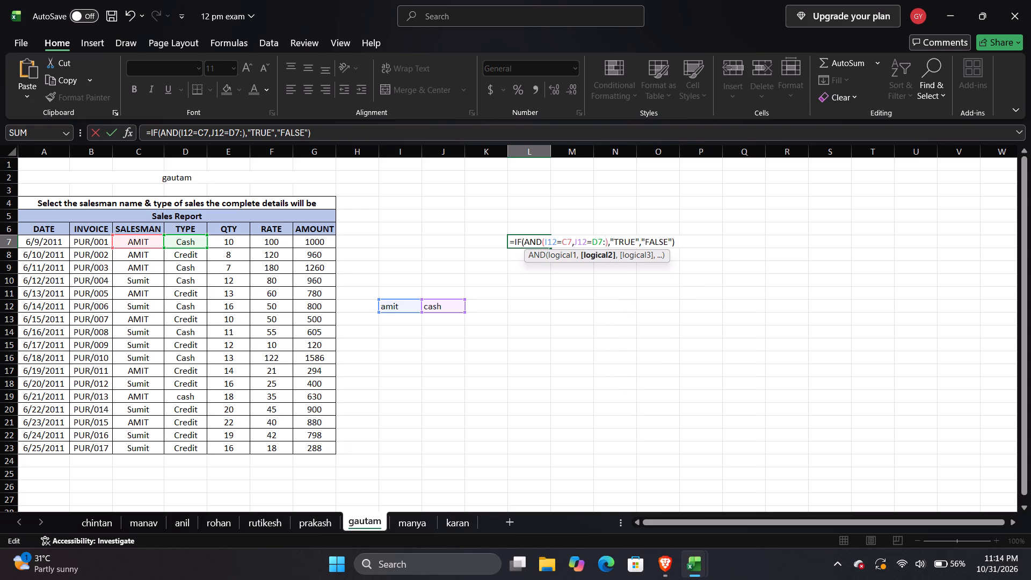
pyautogui.press('Return')
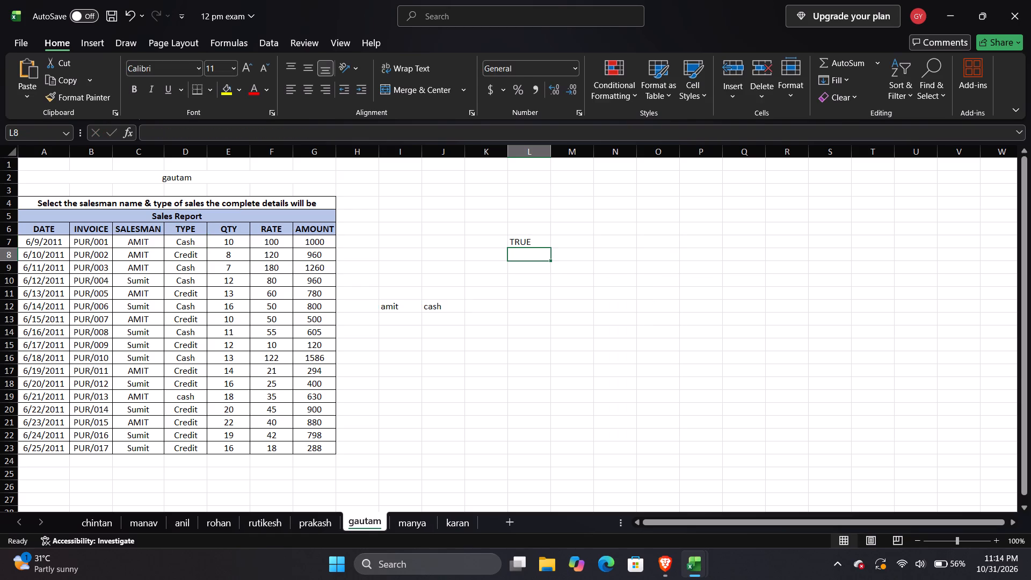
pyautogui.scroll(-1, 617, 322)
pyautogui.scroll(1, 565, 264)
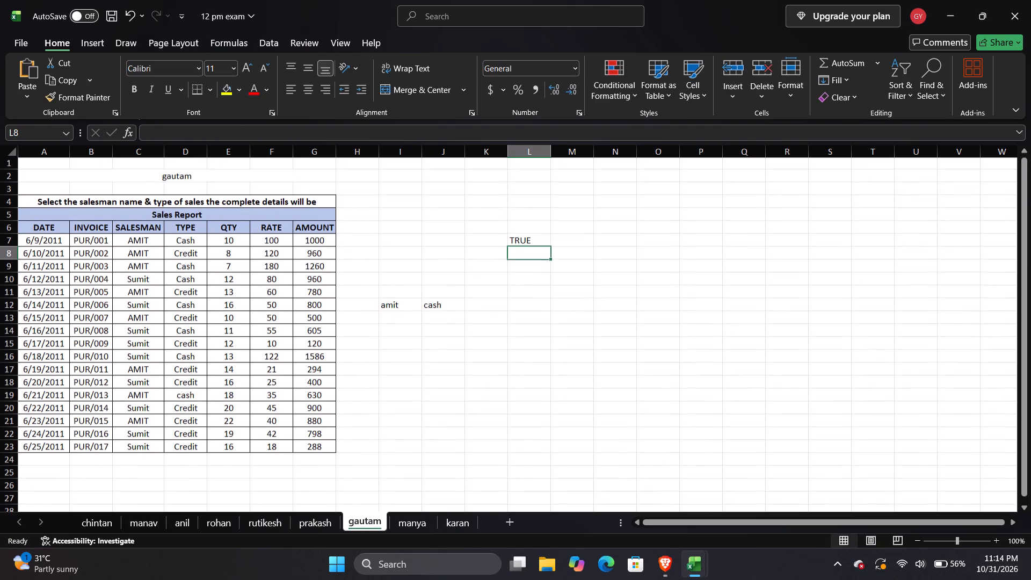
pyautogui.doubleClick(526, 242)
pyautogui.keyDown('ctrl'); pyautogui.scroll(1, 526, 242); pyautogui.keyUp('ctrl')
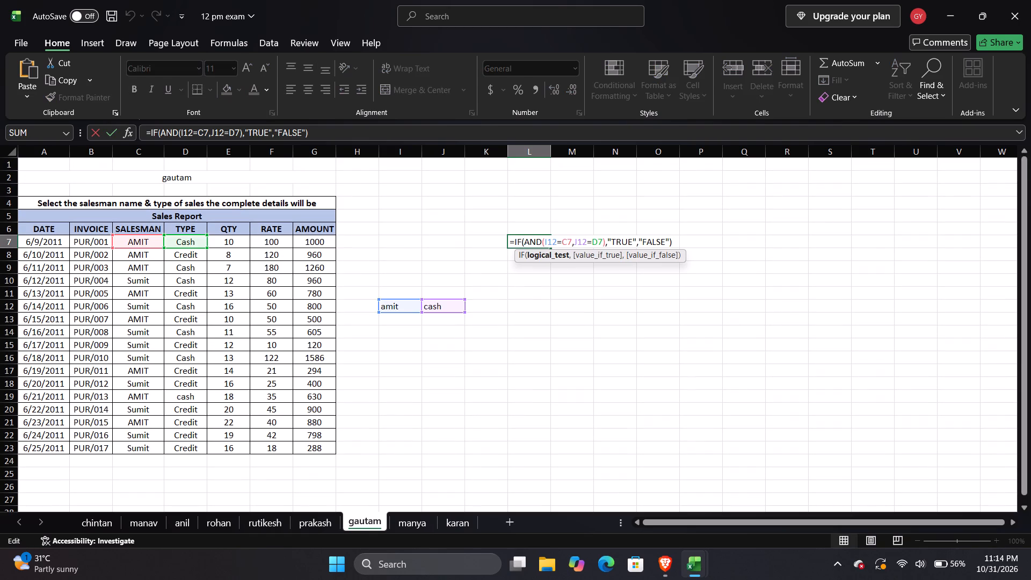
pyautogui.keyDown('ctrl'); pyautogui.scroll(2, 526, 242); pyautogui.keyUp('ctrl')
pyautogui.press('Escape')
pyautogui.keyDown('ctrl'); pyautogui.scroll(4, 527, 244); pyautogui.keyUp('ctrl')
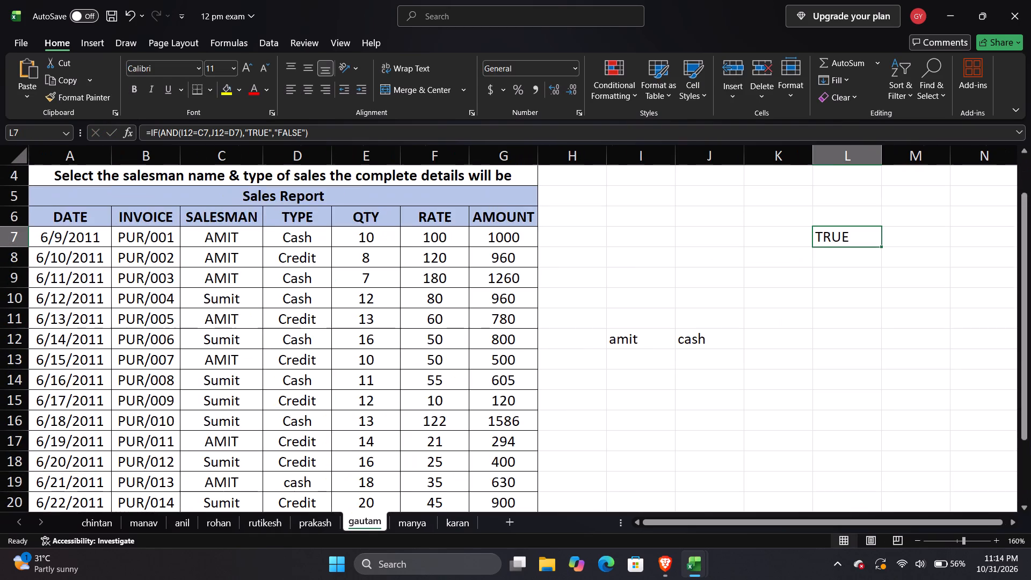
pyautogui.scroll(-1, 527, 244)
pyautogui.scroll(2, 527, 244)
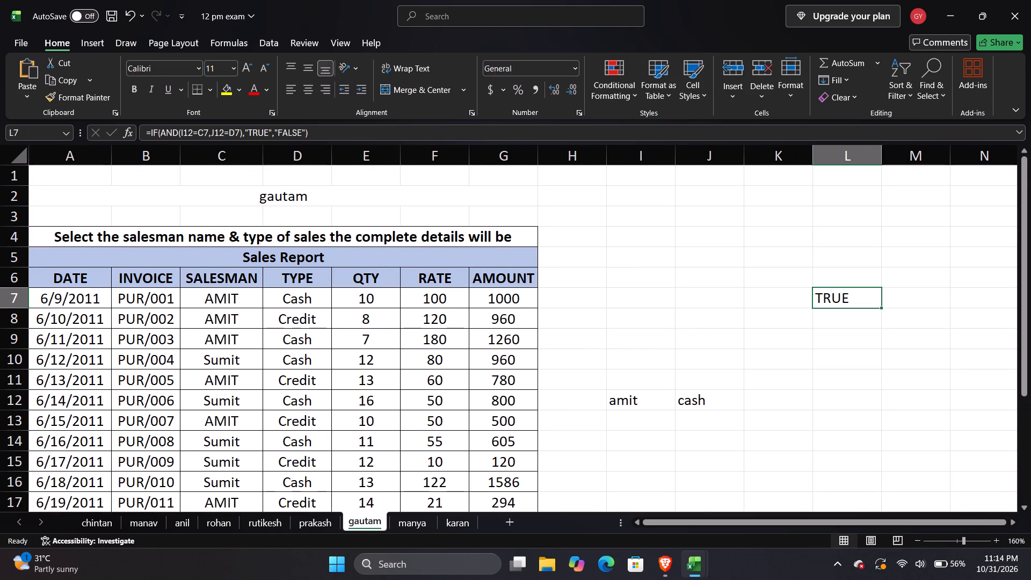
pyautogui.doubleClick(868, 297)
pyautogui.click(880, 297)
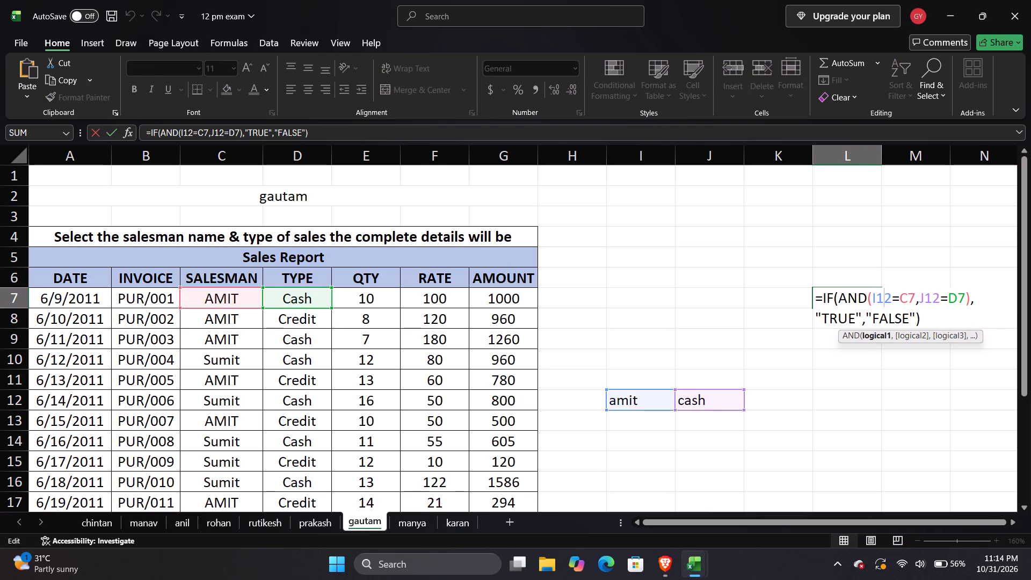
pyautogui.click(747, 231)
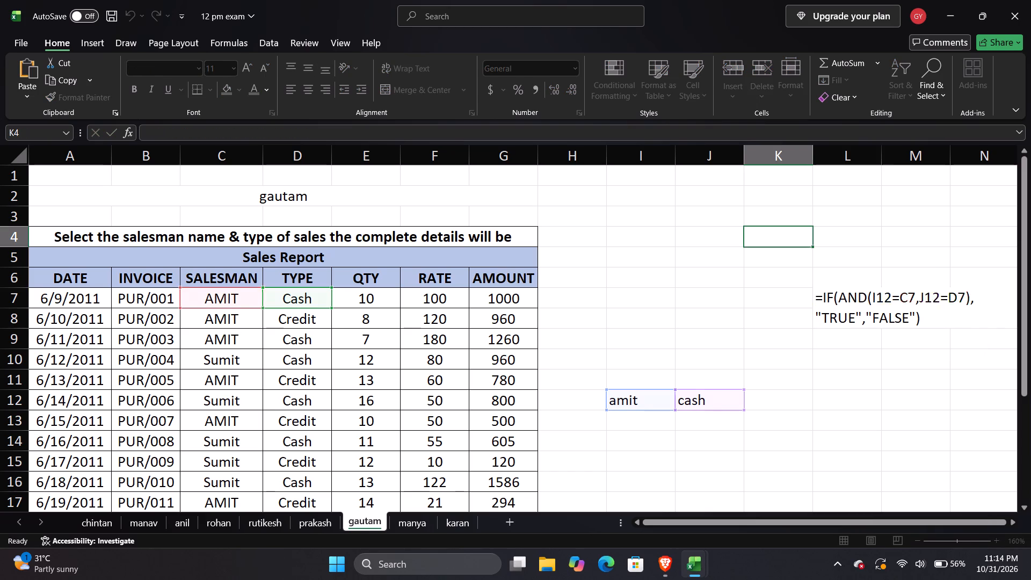
# In the L7 formula's salesman condition, make I12 fully absolute as $I$12 and lock only the column of C7 as $C7.
pyautogui.doubleClick(825, 296)
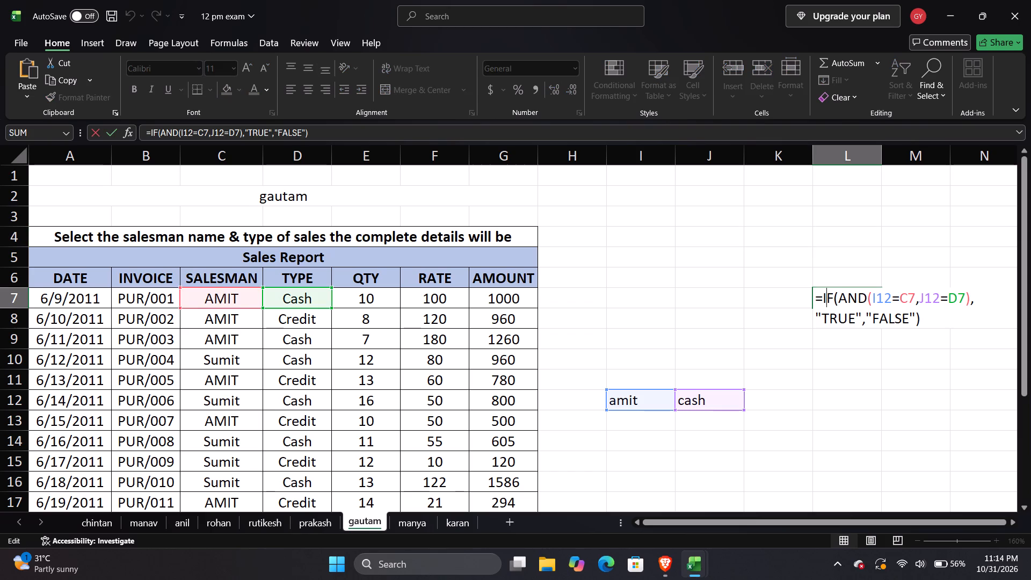
pyautogui.click(882, 294)
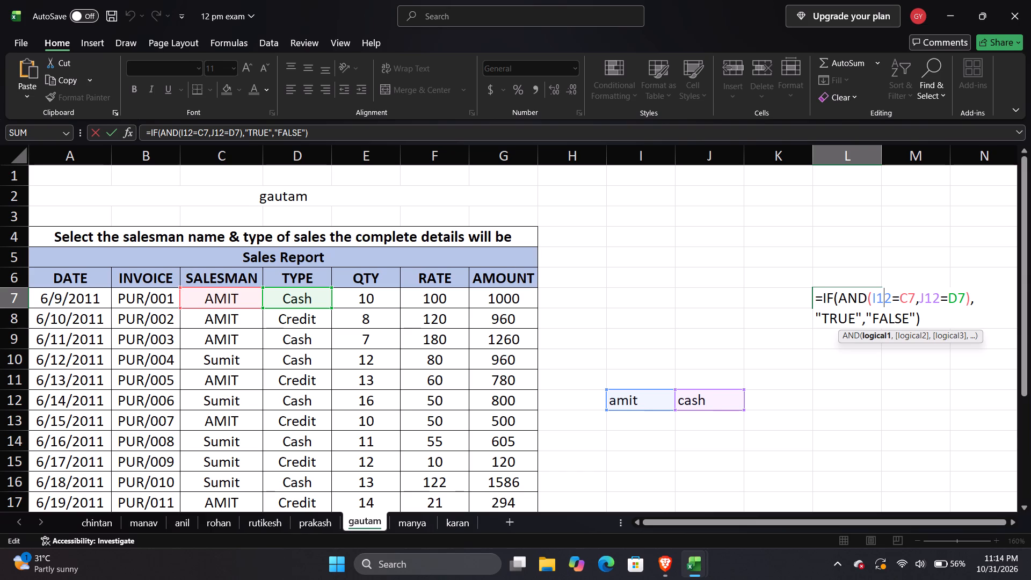
pyautogui.press('F4')
pyautogui.click(929, 296)
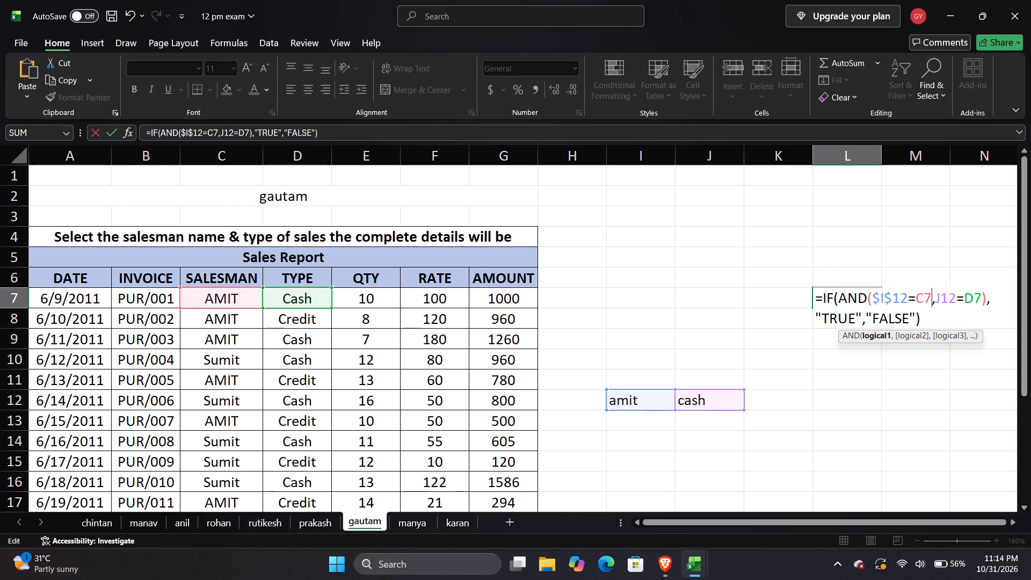
pyautogui.click(923, 296)
pyautogui.press('F4')
pyautogui.press('F4')
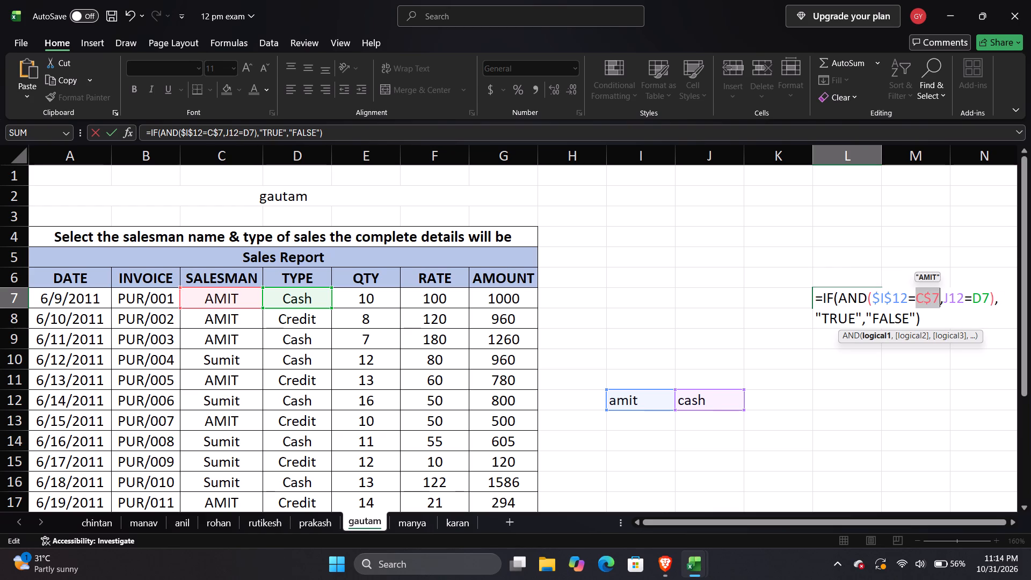
pyautogui.press('F4')
# In the L7 formula's sales type condition, make J12 absolute as $J$12, lock D7's column as $D7, and accept the formula.
pyautogui.click(958, 297)
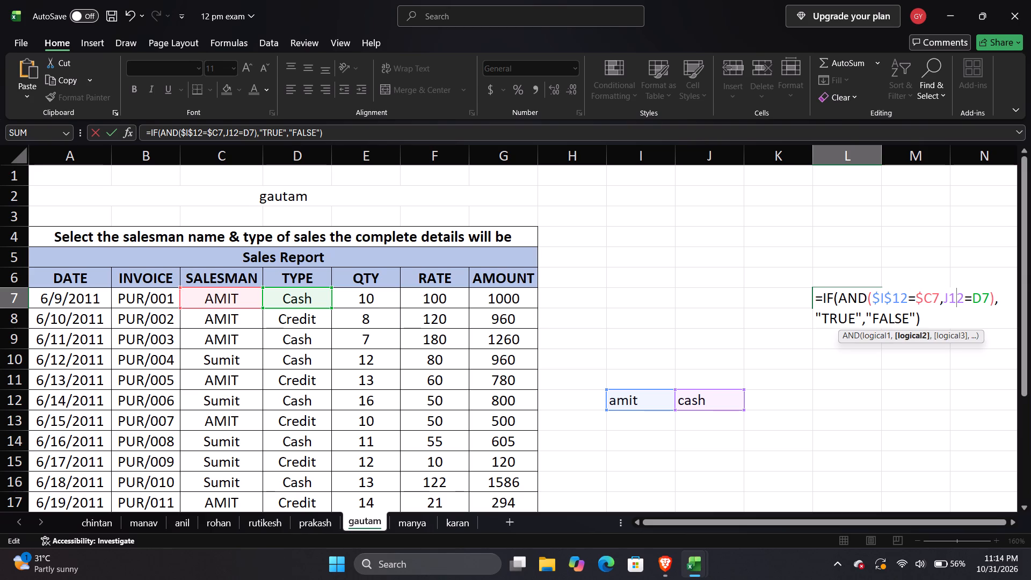
pyautogui.press('F4')
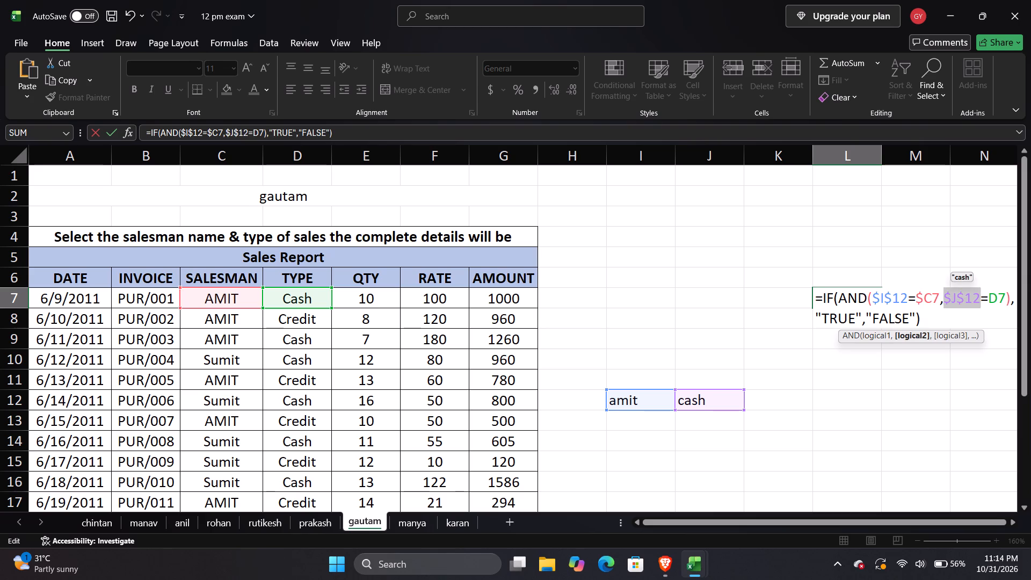
pyautogui.click(995, 293)
pyautogui.press('F4')
pyautogui.press('F4')
pyautogui.press('F4')
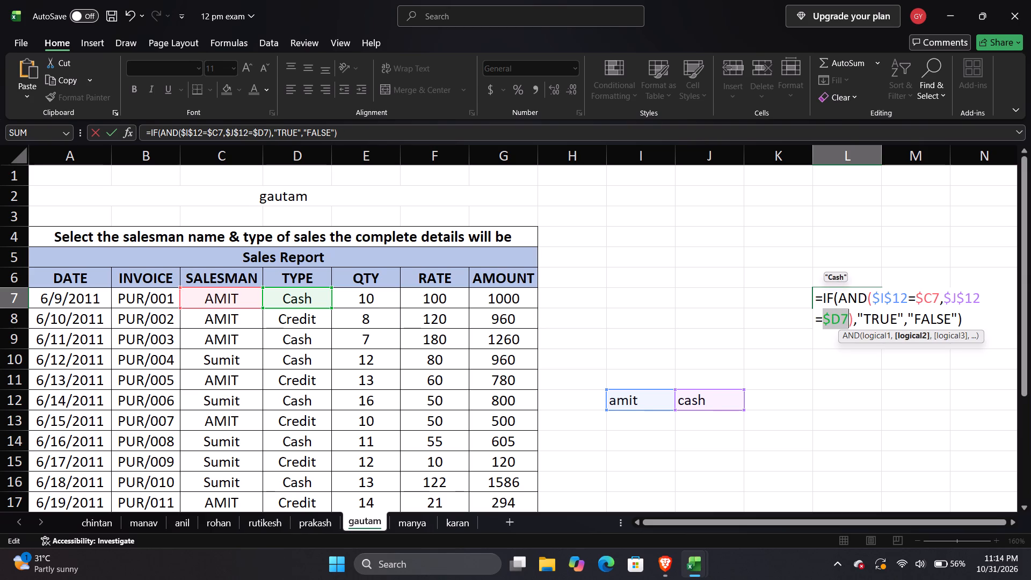
pyautogui.press('Return')
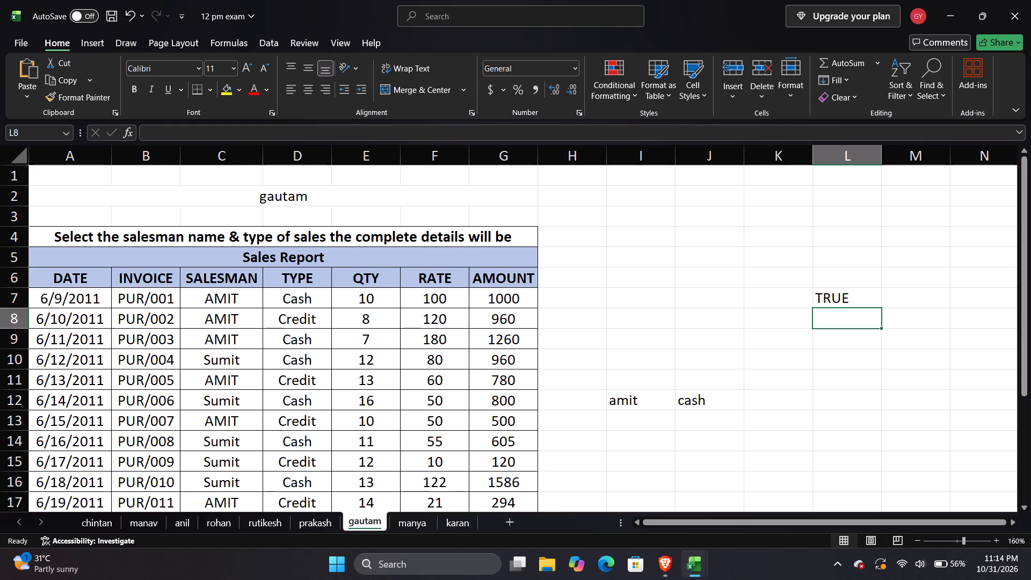
# Copy the complete text of the IF formula in L7, including its equals sign, and leave the cell unchanged.
pyautogui.doubleClick(846, 301)
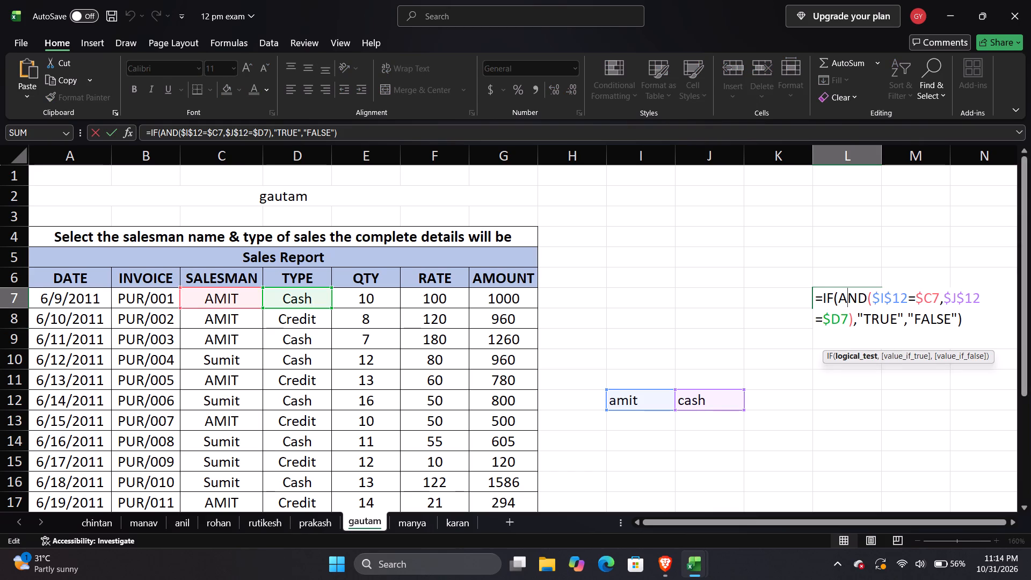
pyautogui.moveTo(967, 315); pyautogui.dragTo(825, 282)
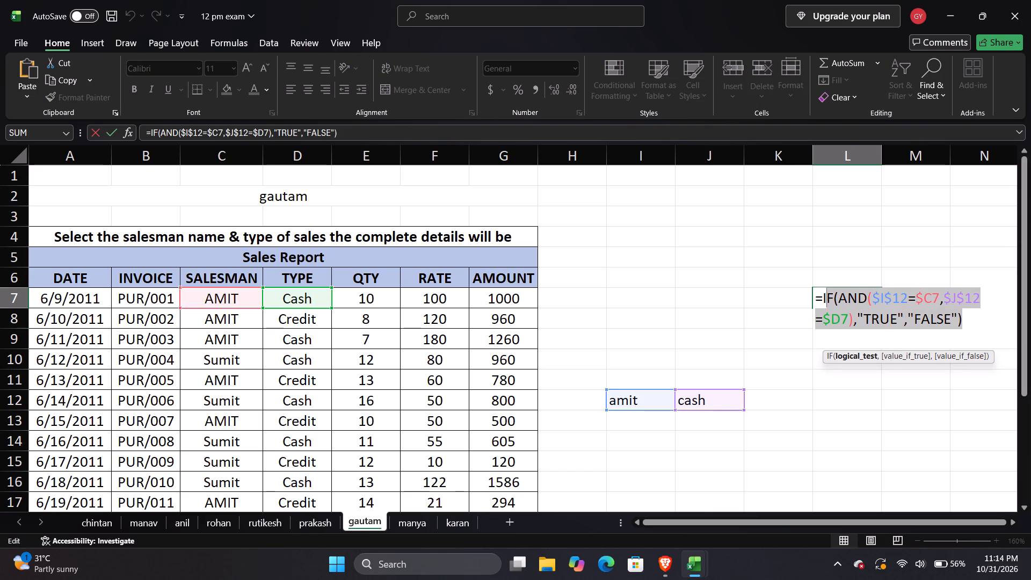
pyautogui.moveTo(825, 282); pyautogui.dragTo(822, 282)
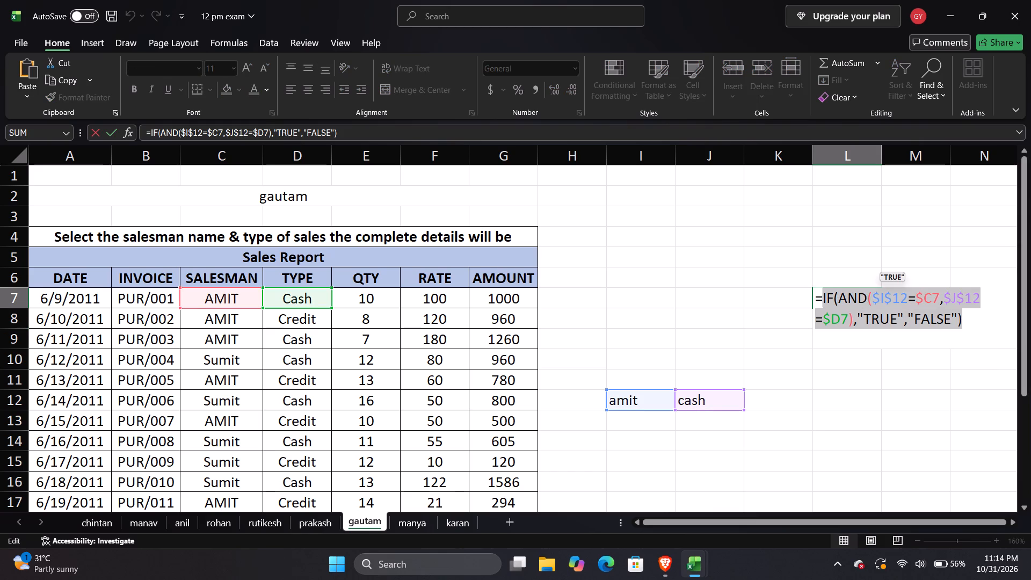
pyautogui.moveTo(975, 314); pyautogui.dragTo(890, 305)
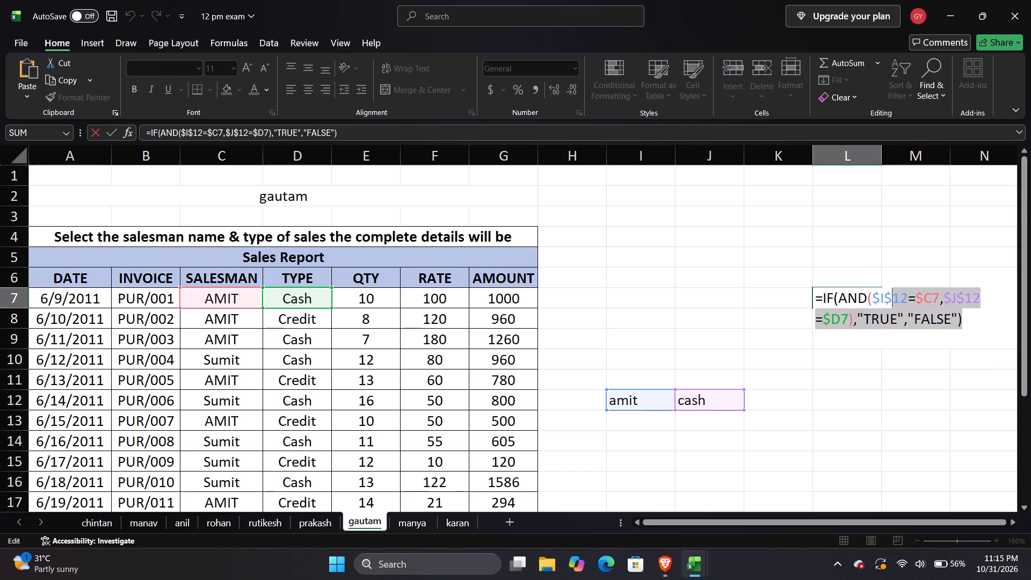
pyautogui.moveTo(890, 305); pyautogui.dragTo(805, 284)
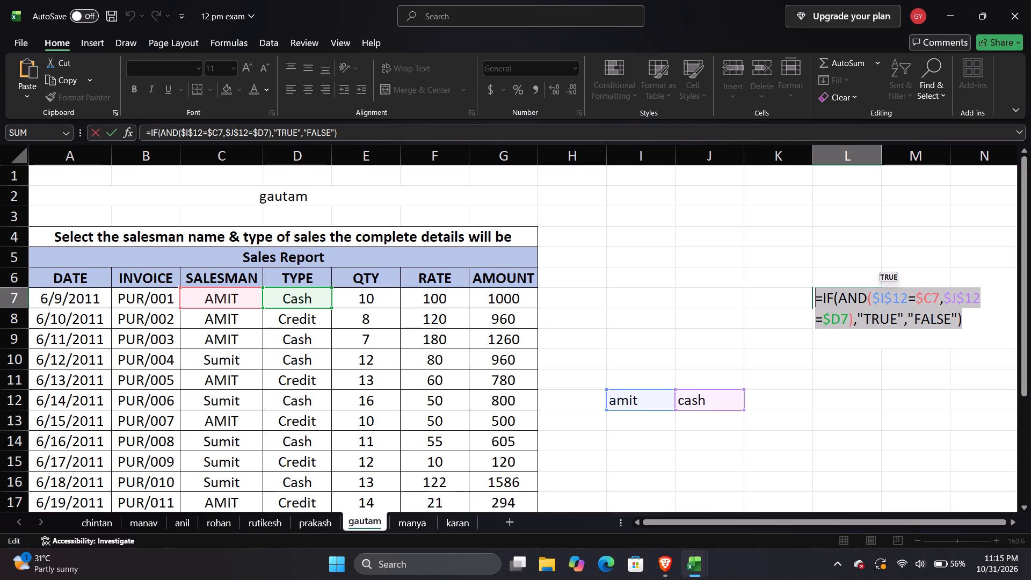
pyautogui.hotkey('ctrl', 'c')
pyautogui.press('Escape')
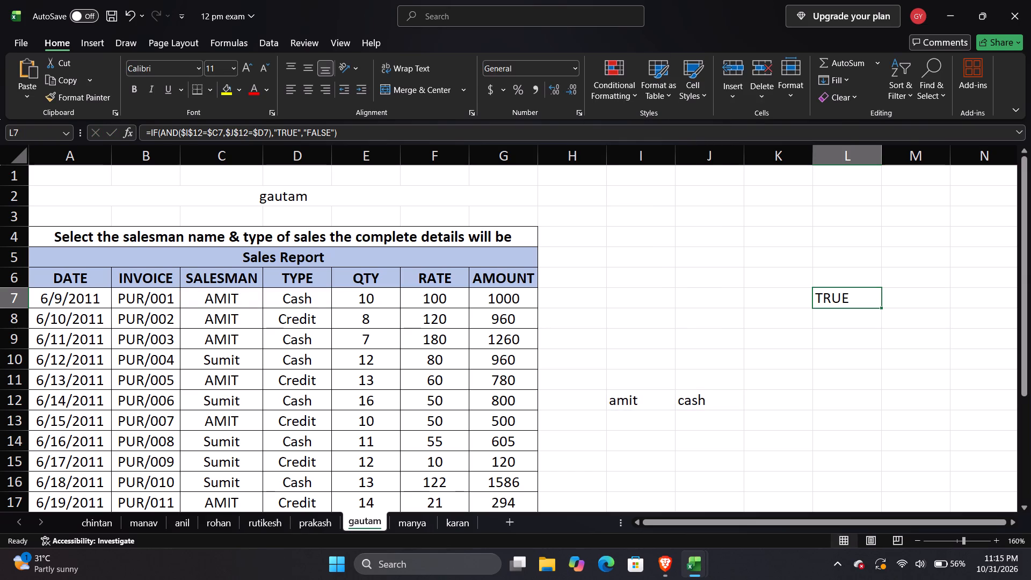
pyautogui.scroll(2, 55, 307)
pyautogui.keyDown('shift'); pyautogui.scroll(-4, 55, 307); pyautogui.keyUp('shift')
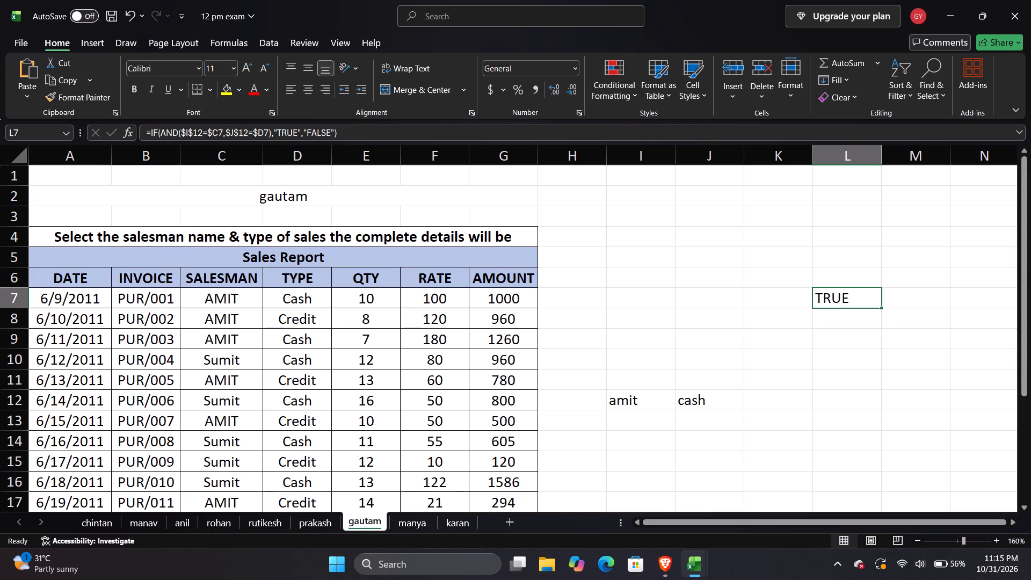
# Start a formula-based conditional formatting rule for the report data A7:G23 and paste in the copied IF formula from L7.
pyautogui.keyDown('shift'); pyautogui.scroll(-2, 45, 317); pyautogui.keyUp('shift')
pyautogui.moveTo(64, 292); pyautogui.dragTo(64, 295)
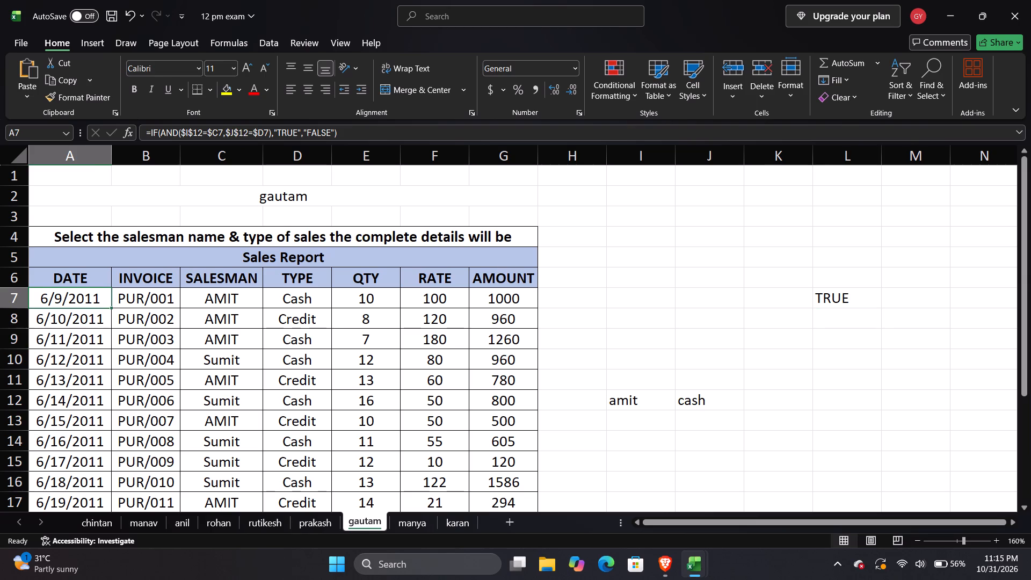
pyautogui.moveTo(64, 295); pyautogui.dragTo(515, 518)
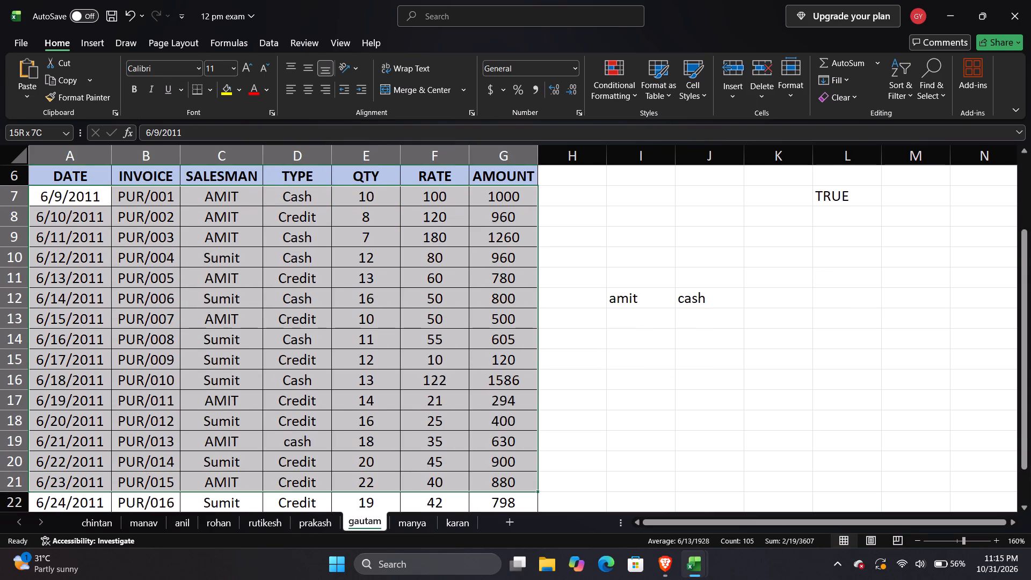
pyautogui.moveTo(515, 518); pyautogui.dragTo(512, 423)
pyautogui.scroll(4, 517, 347)
pyautogui.click(624, 105)
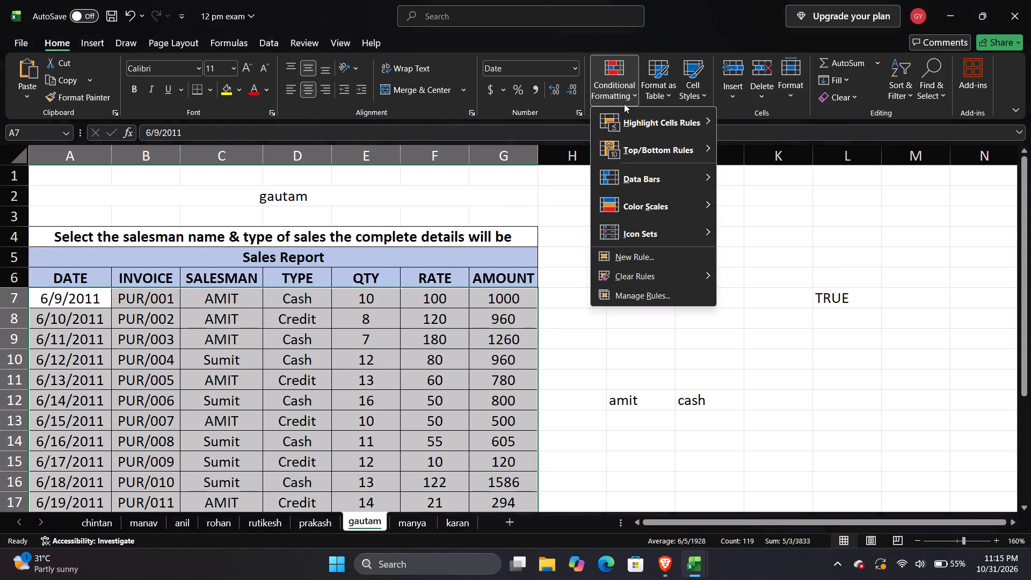
pyautogui.click(641, 254)
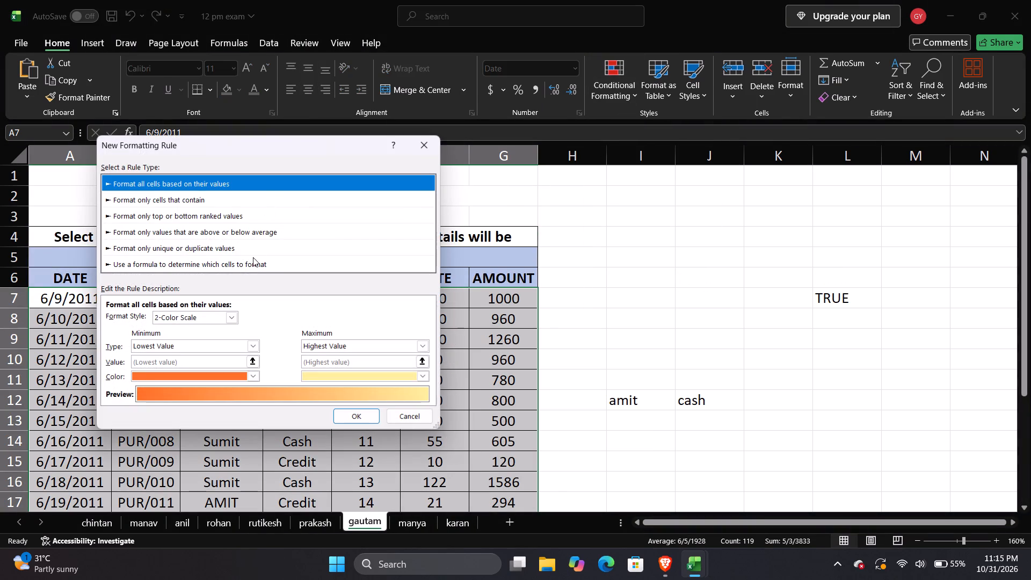
pyautogui.click(253, 257)
pyautogui.click(228, 318)
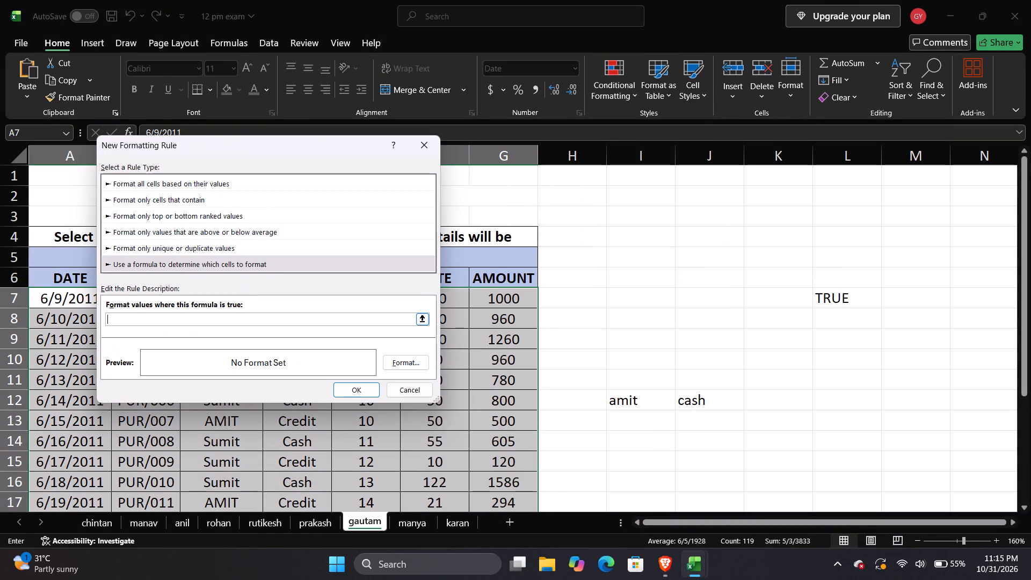
pyautogui.hotkey('ctrl', 'v')
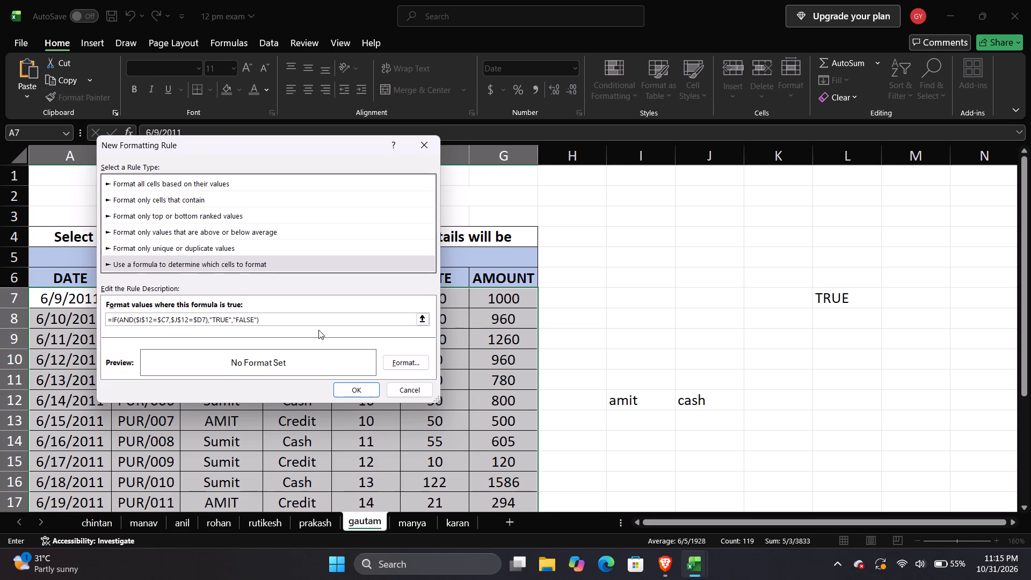
# Give the new formatting rule a solid green background fill and apply it to the sales report rows.
pyautogui.click(386, 355)
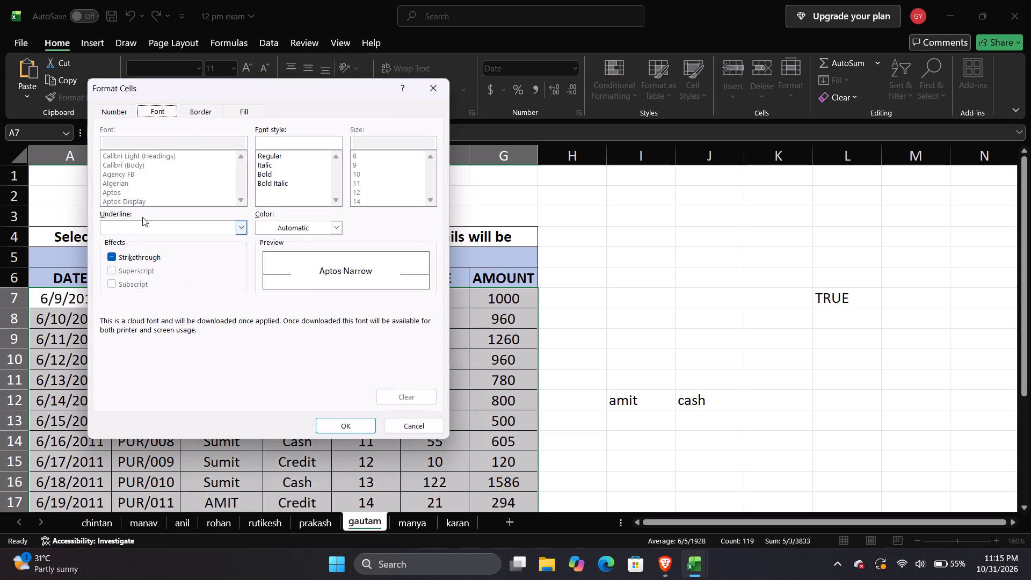
pyautogui.click(188, 112)
pyautogui.click(246, 108)
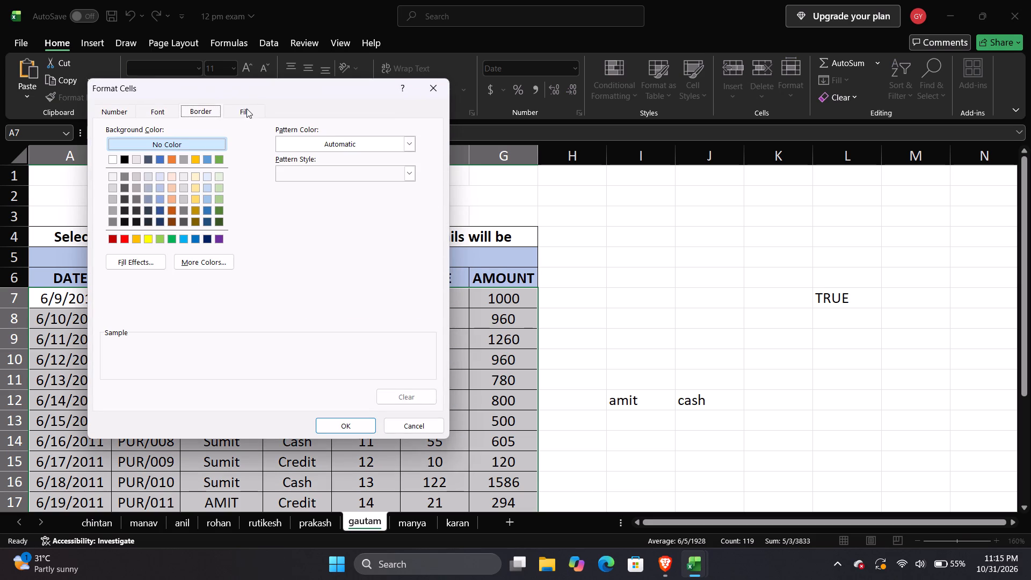
pyautogui.click(164, 240)
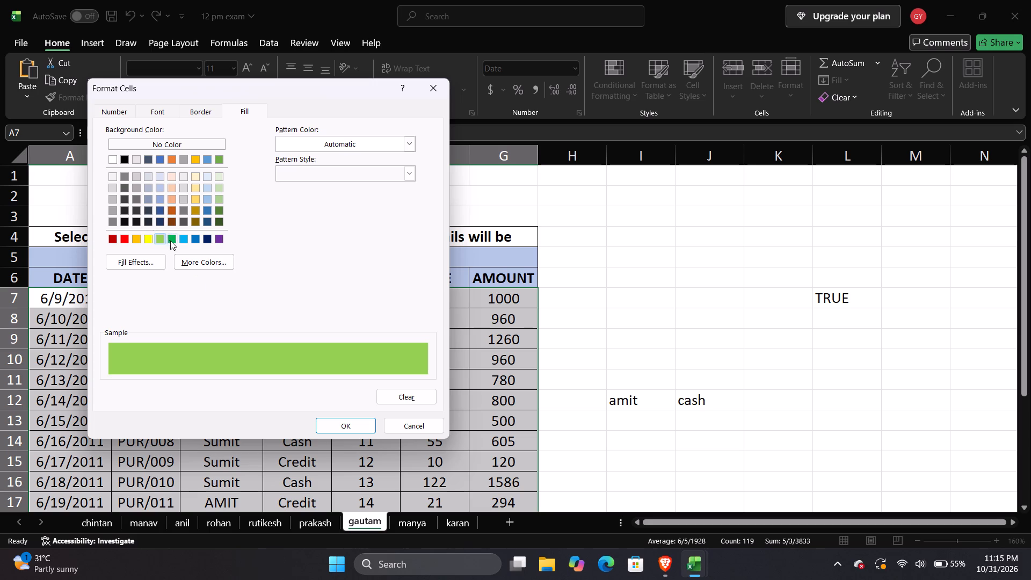
pyautogui.click(173, 242)
pyautogui.click(326, 424)
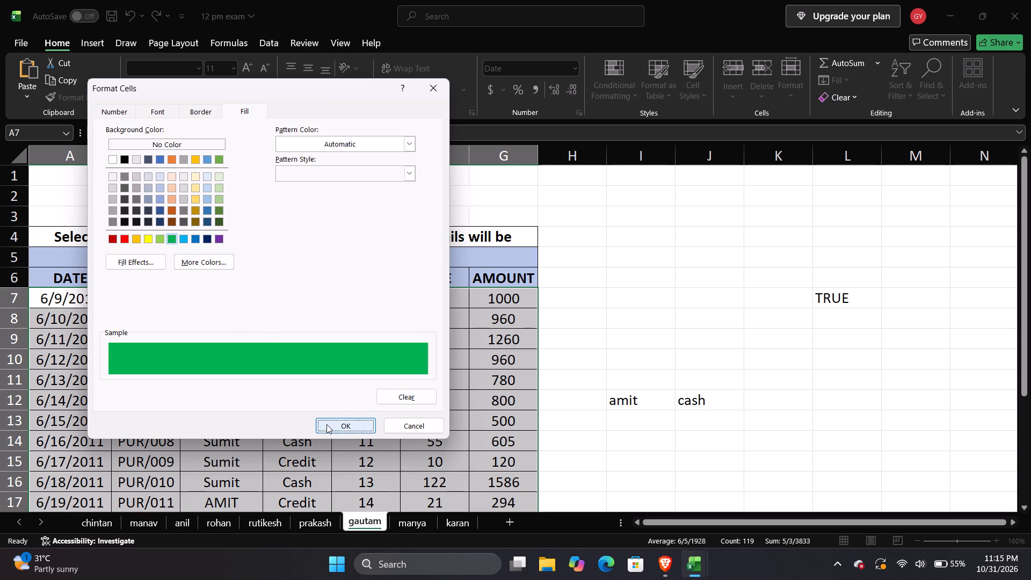
pyautogui.click(371, 394)
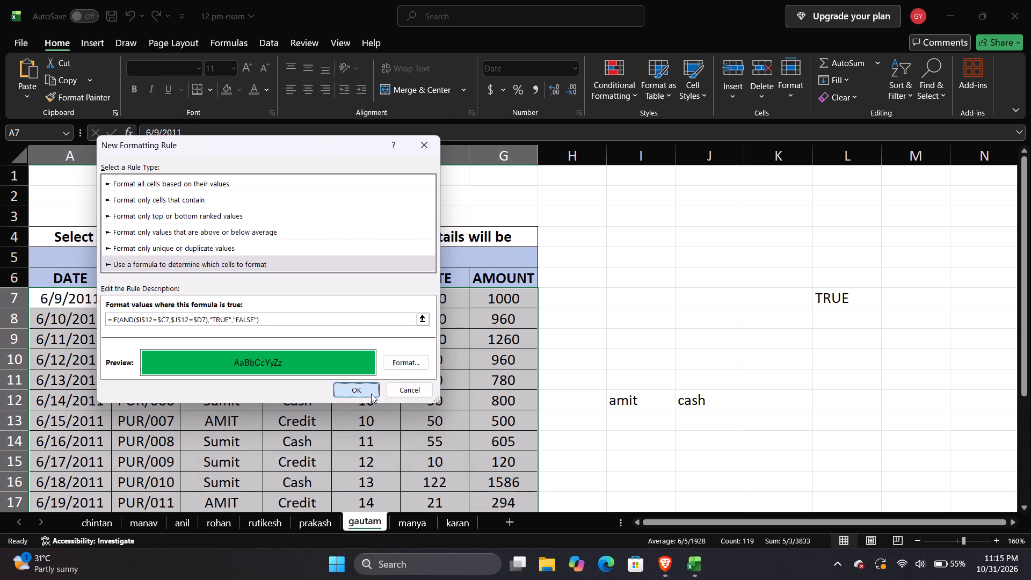
# Change the salesman criterion in I12 to SUMIT.
pyautogui.click(644, 405)
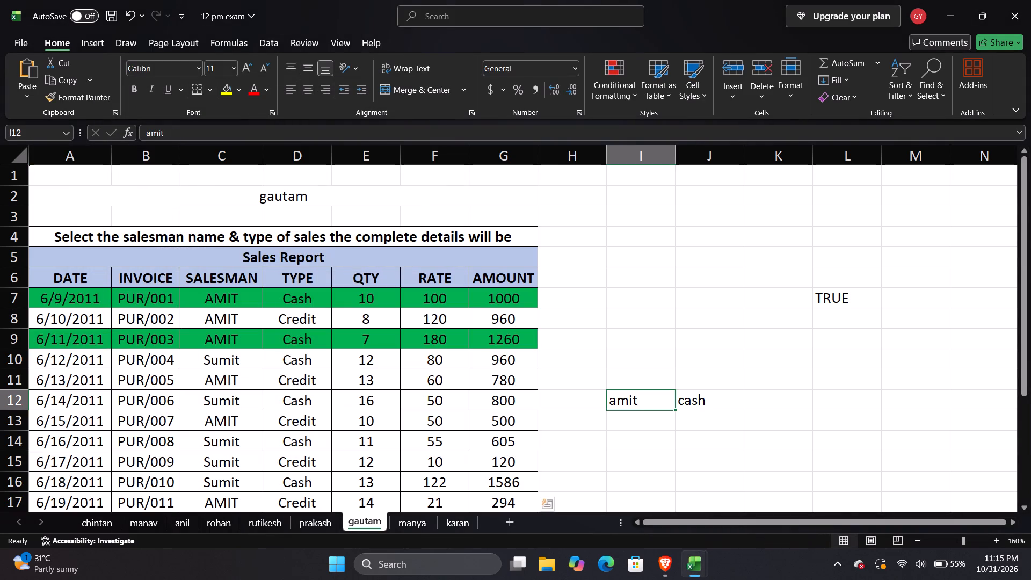
pyautogui.press('BackSpace')
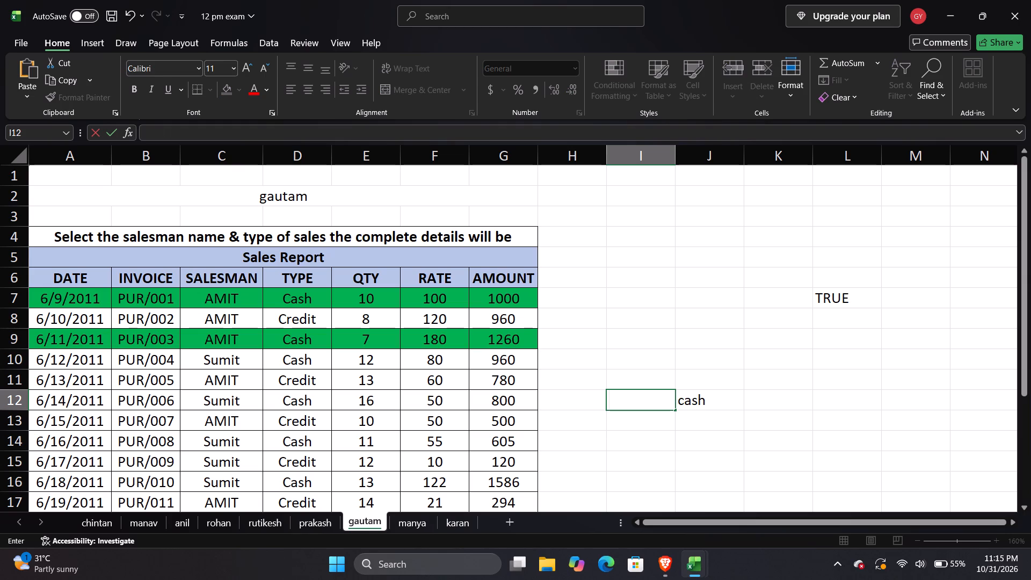
pyautogui.write('SUMI')
pyautogui.press('t')
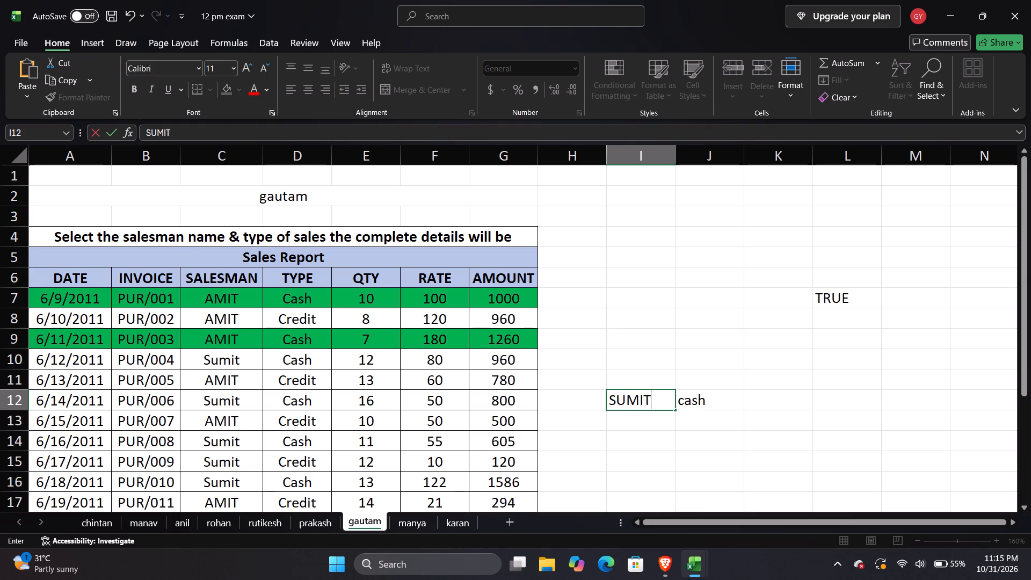
pyautogui.press('Return')
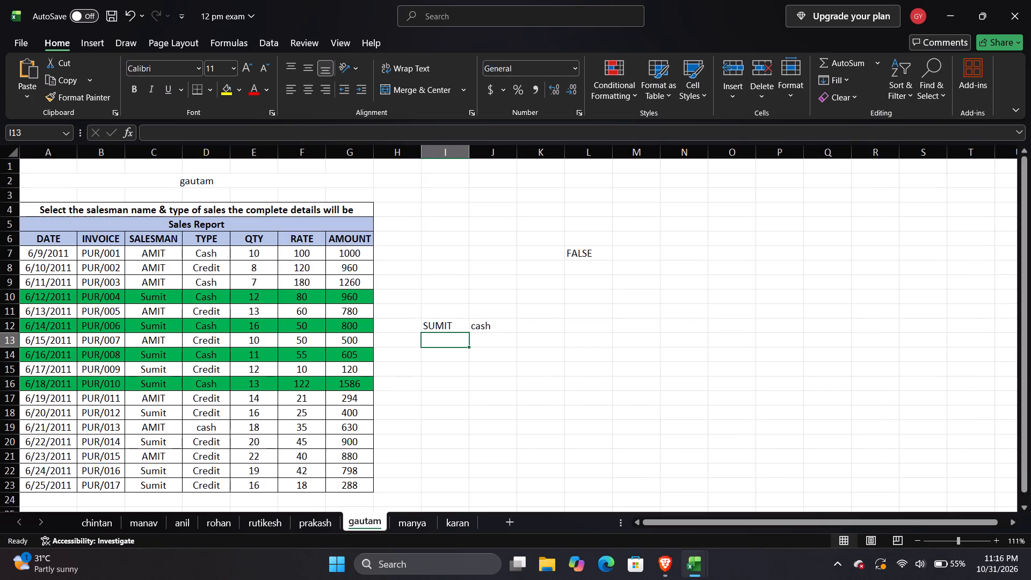
# Review which sales report rows are highlighted and inspect the formula in L7, leaving it unchanged.
pyautogui.scroll(-1, 394, 84)
pyautogui.scroll(-2, 383, 347)
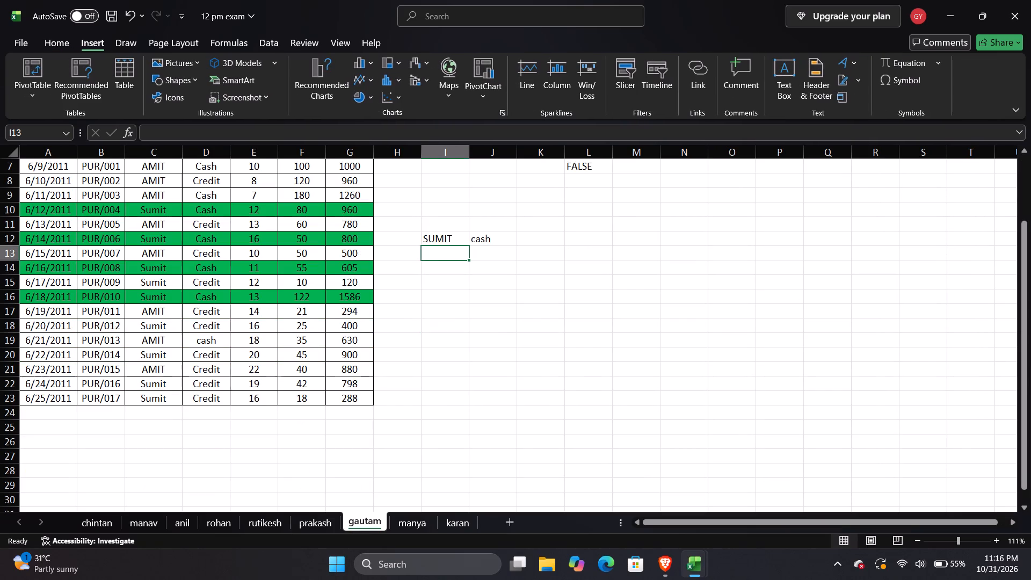
pyautogui.scroll(1, 389, 329)
pyautogui.scroll(2, 429, 247)
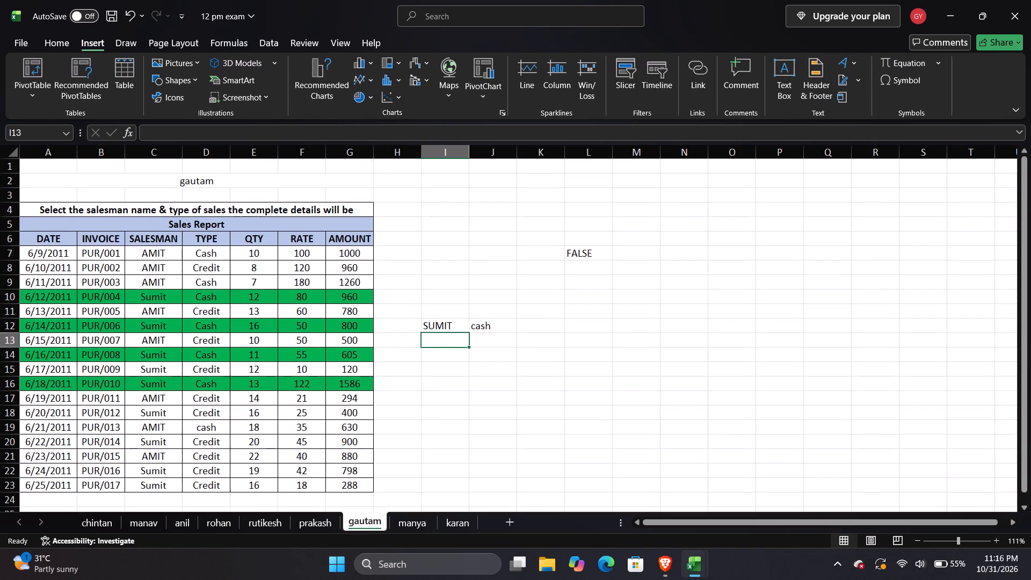
pyautogui.doubleClick(575, 252)
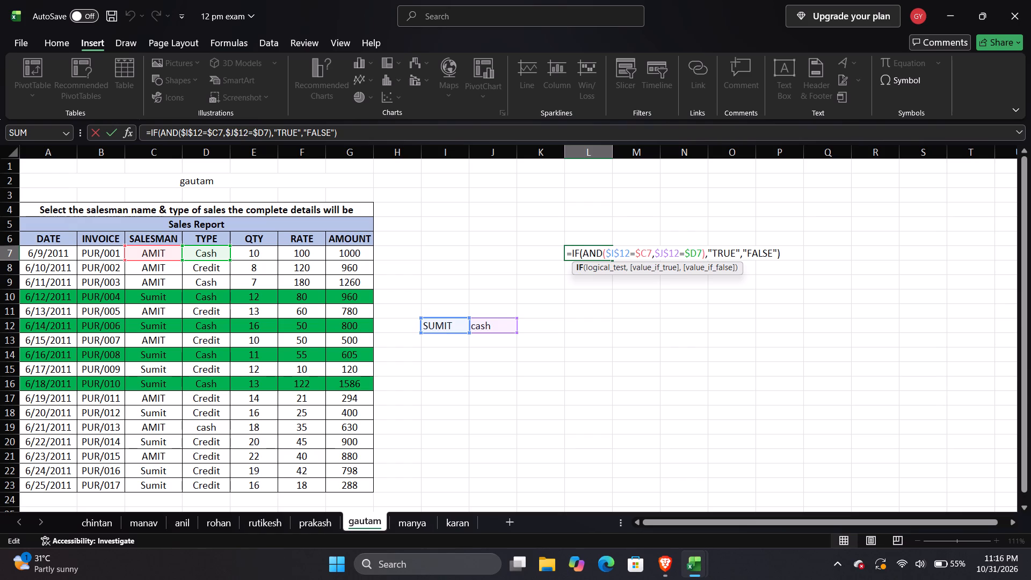
pyautogui.press('Escape')
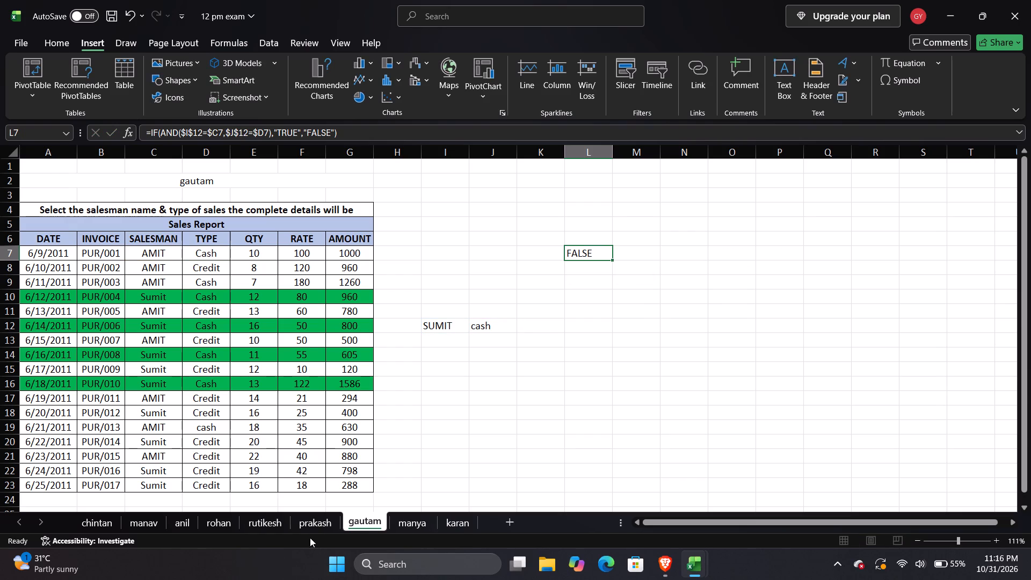
# Switch to the chintan sheet and bring its salesman table with the RESULT column into view.
pyautogui.click(90, 526)
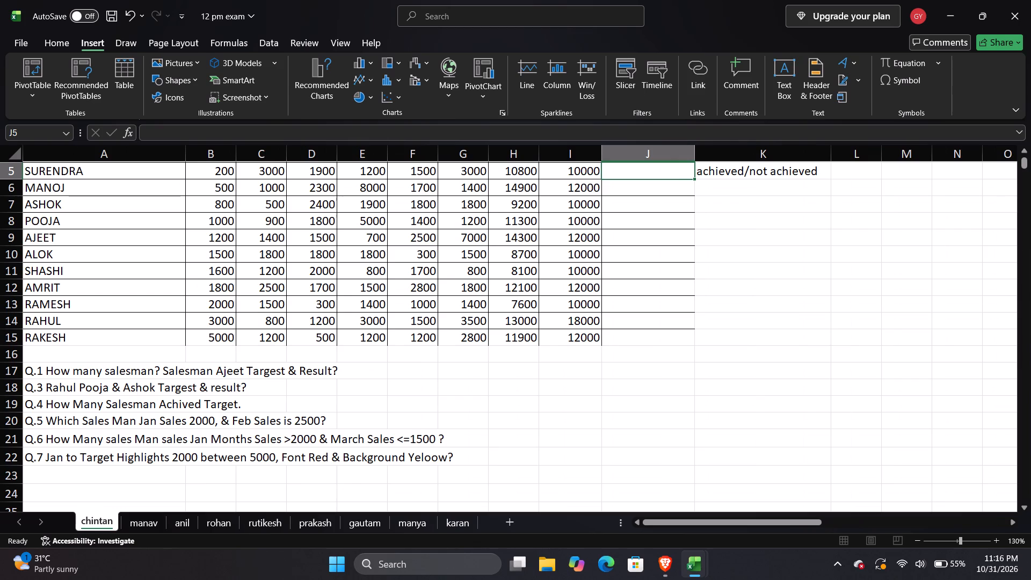
pyautogui.scroll(1, 654, 297)
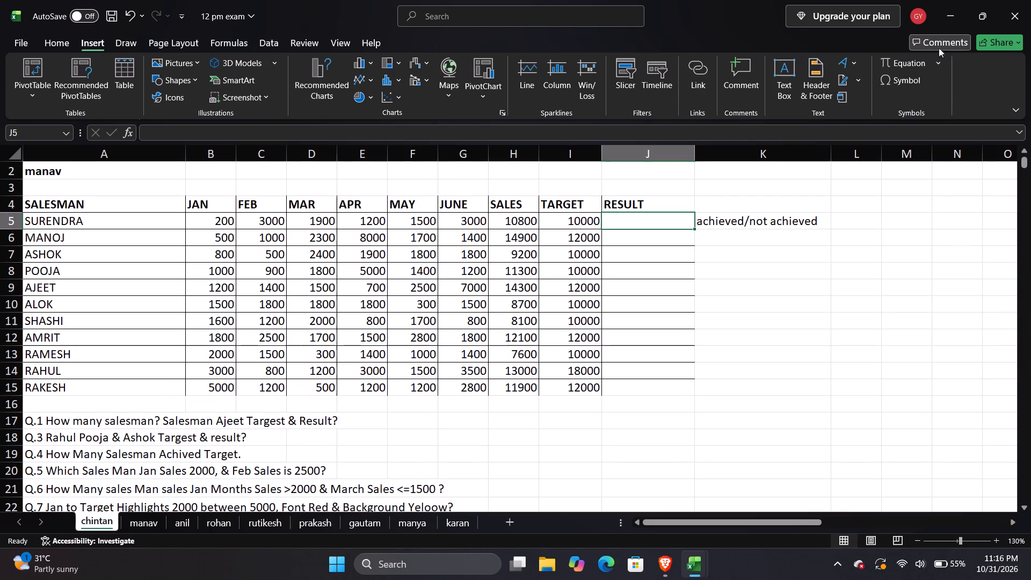
# Minimise the 12 pm exam workbook and close the Gautam TEST workbook without saving its changes.
pyautogui.click(943, 12)
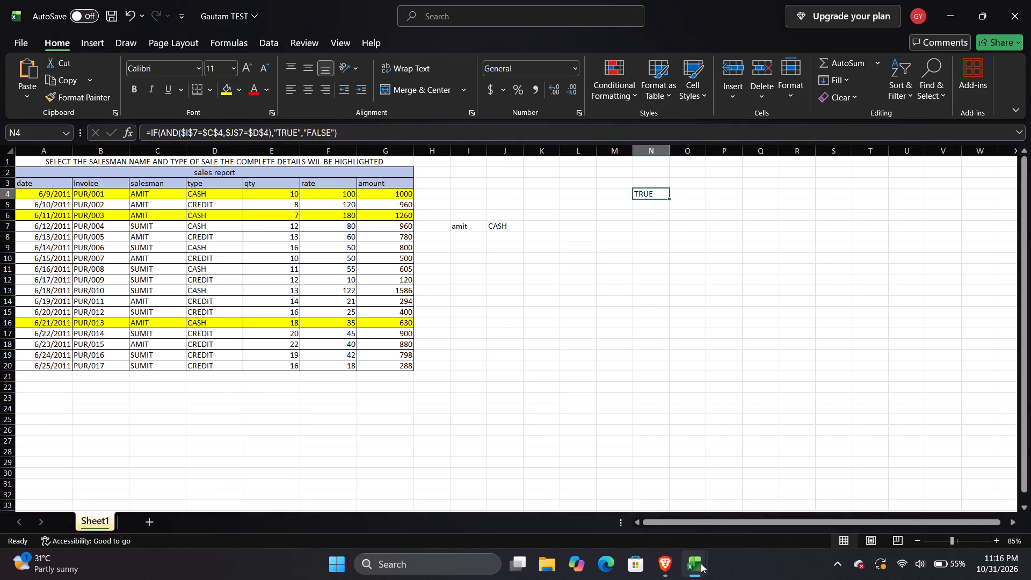
pyautogui.click(1030, 1)
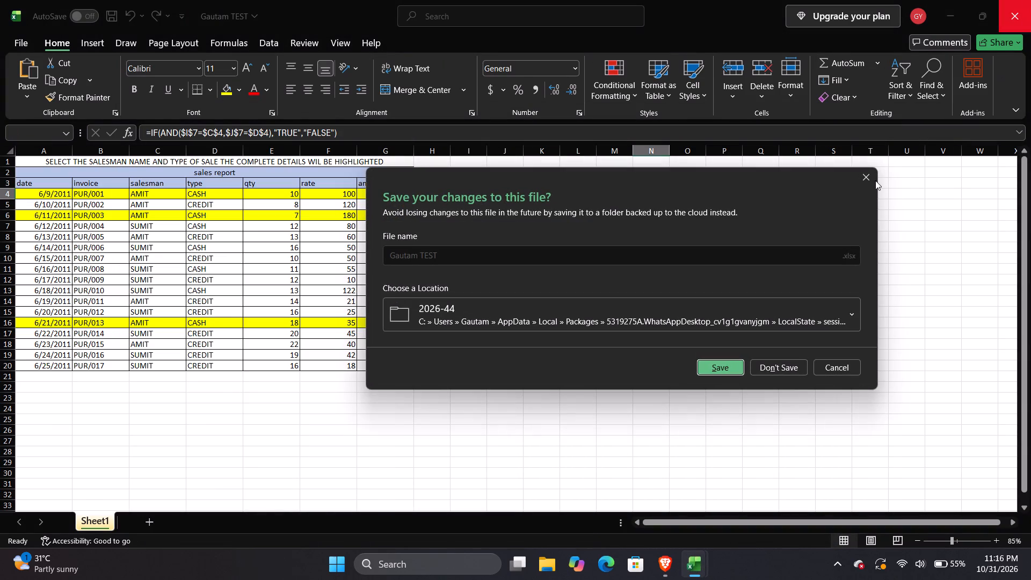
pyautogui.click(866, 173)
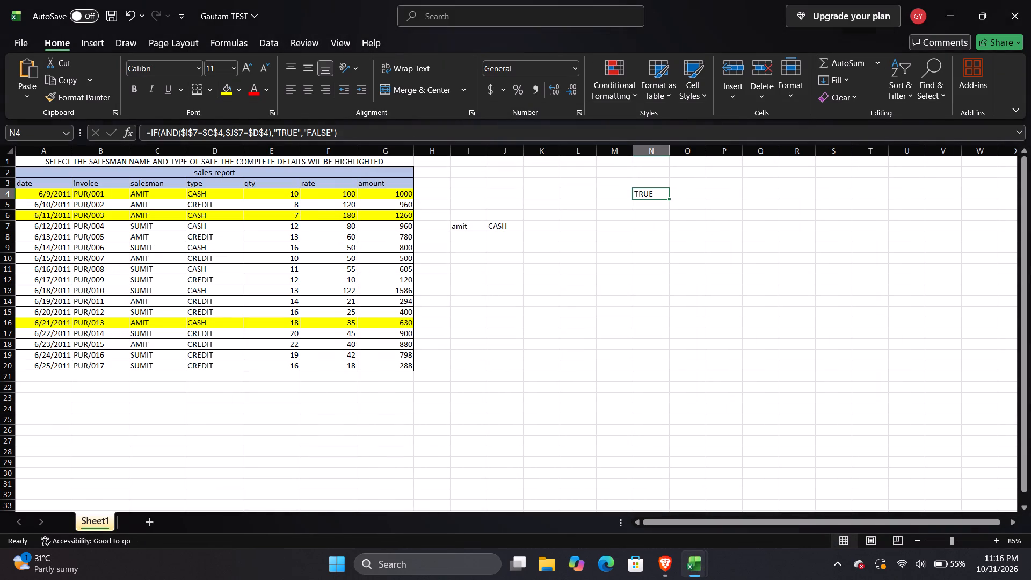
pyautogui.click(1019, 10)
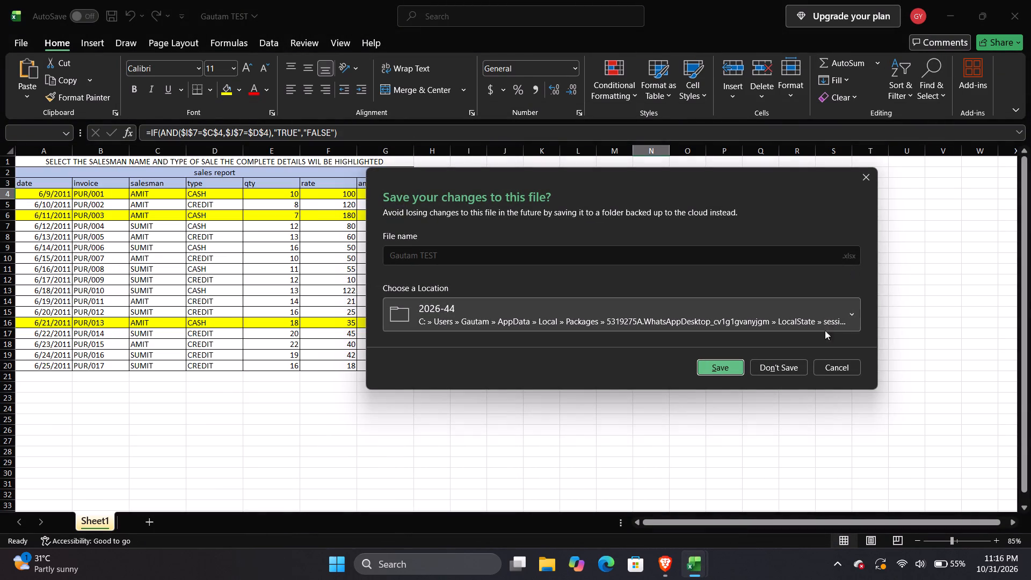
pyautogui.click(791, 356)
pyautogui.click(785, 366)
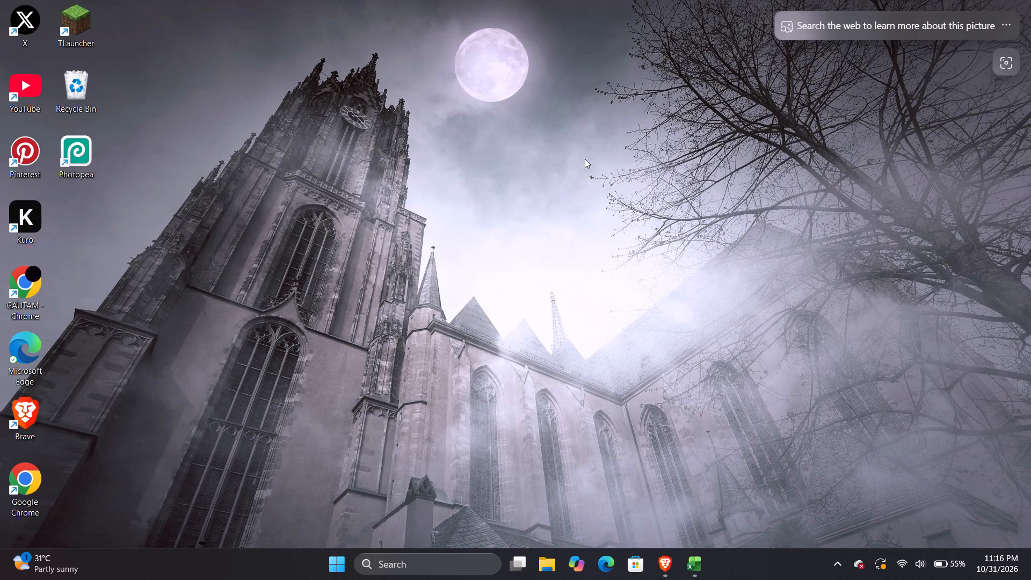
# Open the CHINTAN EXAM workbook from the timepass folder in File Explorer and enable editing.
pyautogui.click(686, 560)
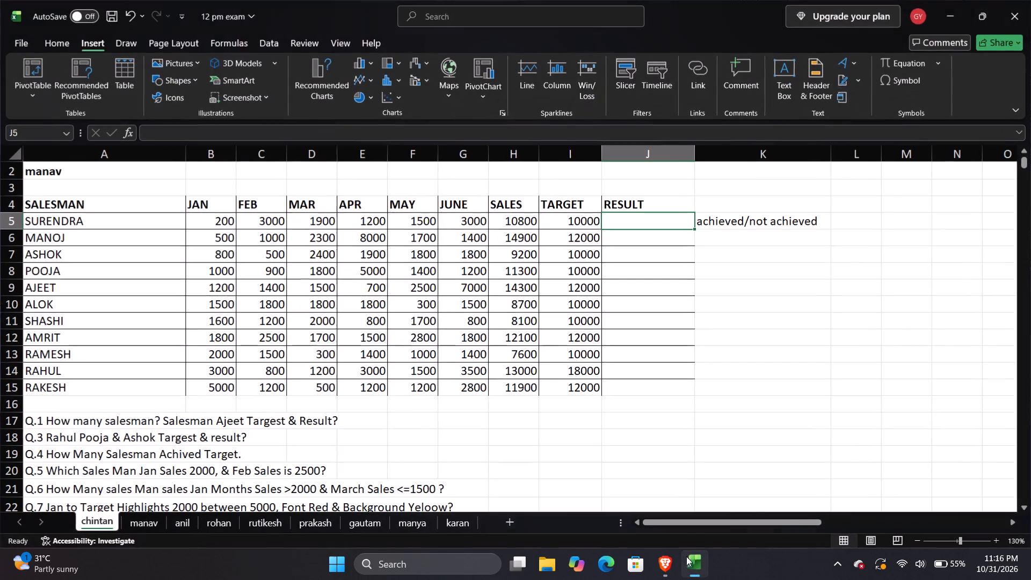
pyautogui.click(553, 564)
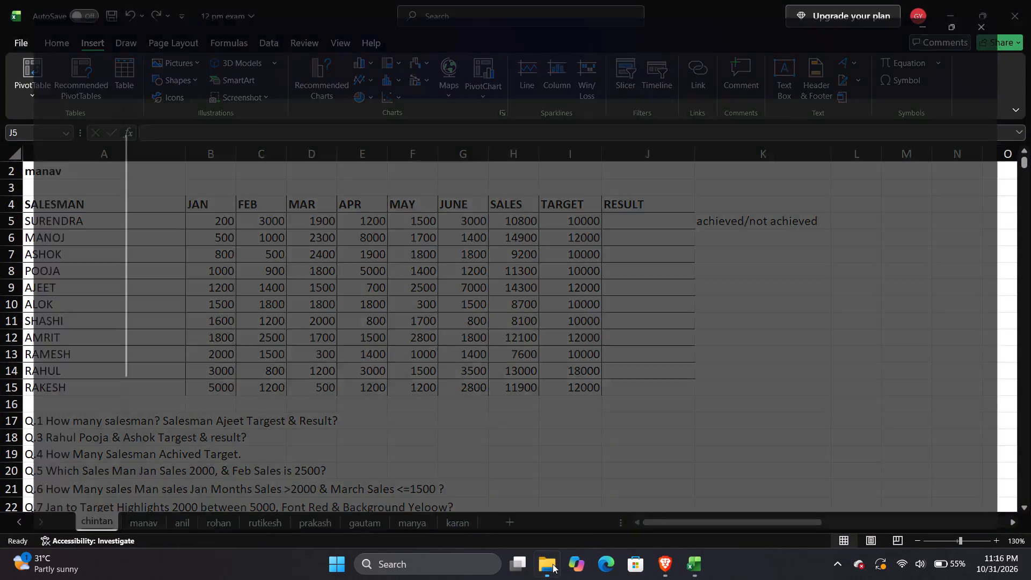
pyautogui.doubleClick(366, 248)
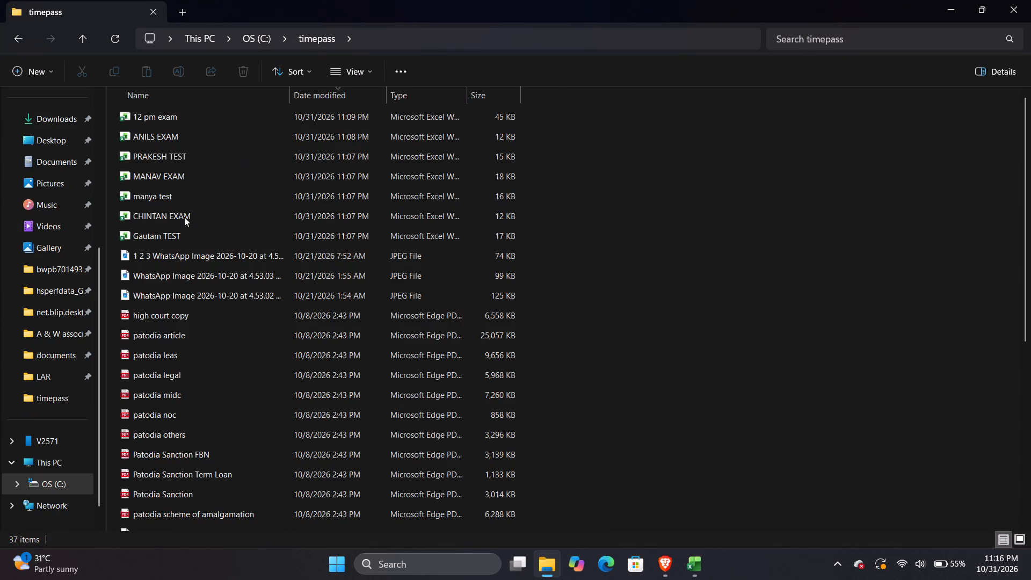
pyautogui.doubleClick(184, 217)
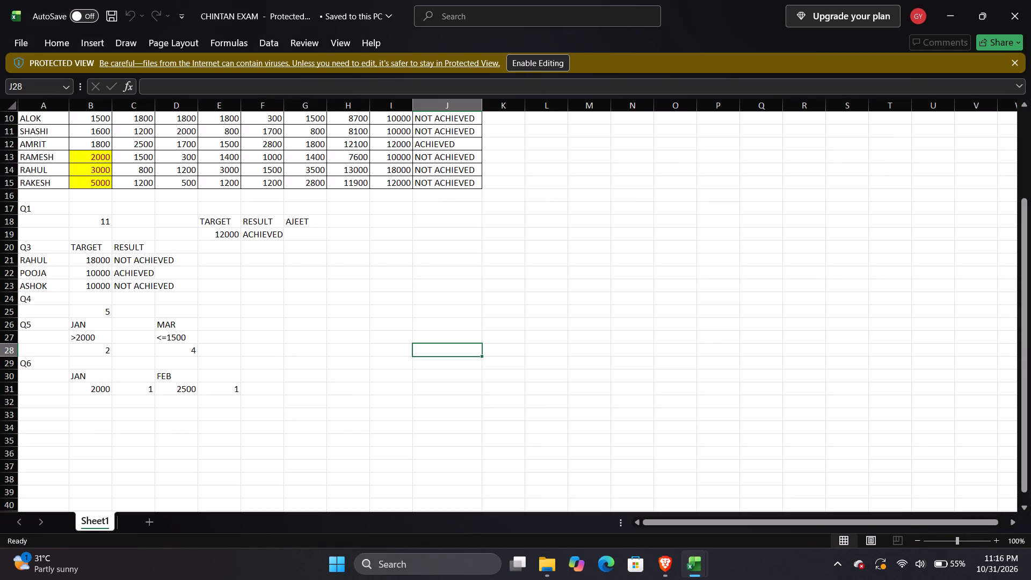
pyautogui.click(523, 70)
# Review the solved salesman table in CHINTAN EXAM and inspect the RESULT formula in J5, leaving it unchanged.
pyautogui.scroll(3, 460, 236)
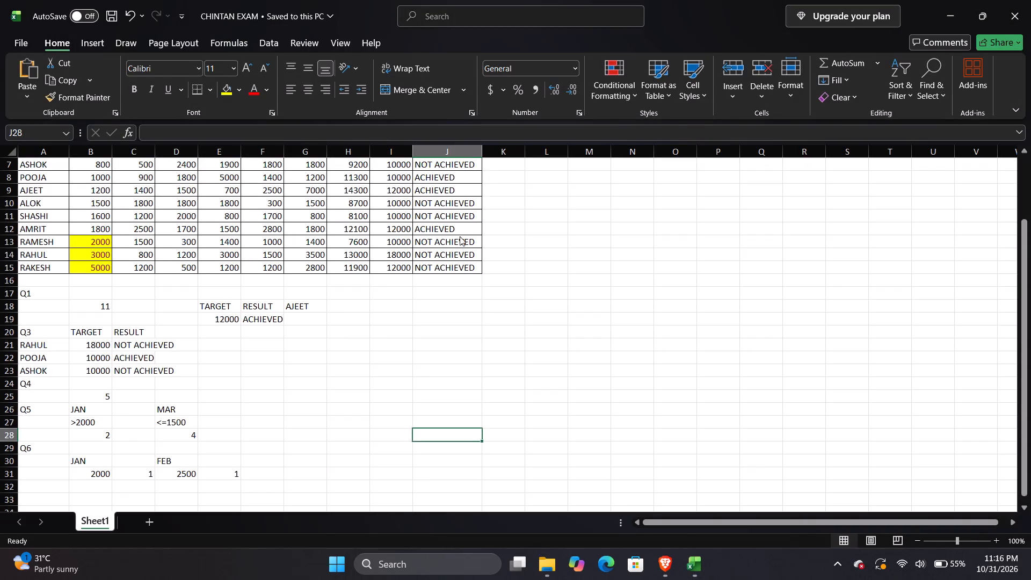
pyautogui.scroll(2, 460, 236)
pyautogui.scroll(-1, 468, 232)
pyautogui.scroll(1, 468, 232)
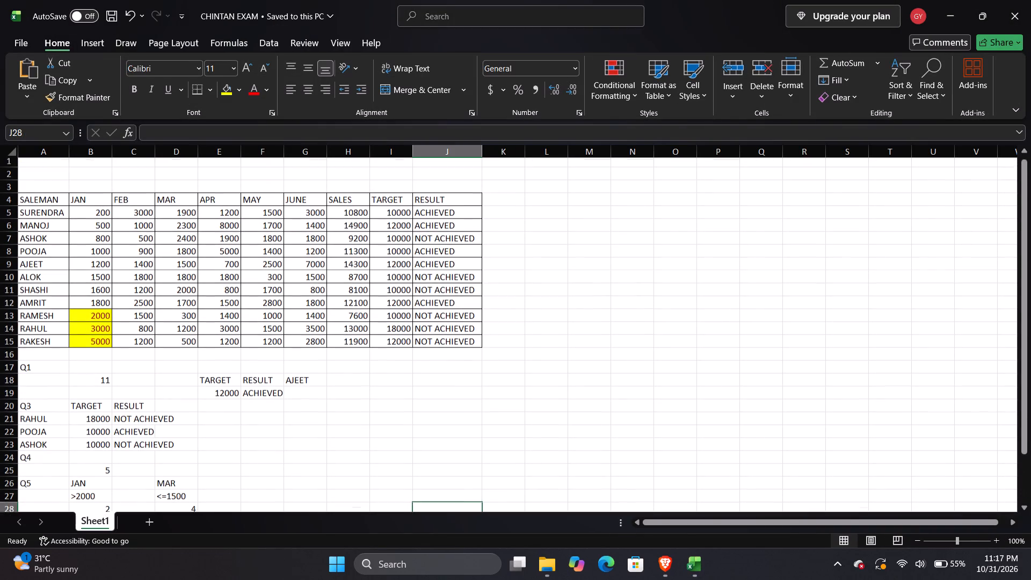
pyautogui.keyDown('shift'); pyautogui.scroll(2, 468, 232); pyautogui.keyUp('shift')
pyautogui.scroll(5, 468, 232)
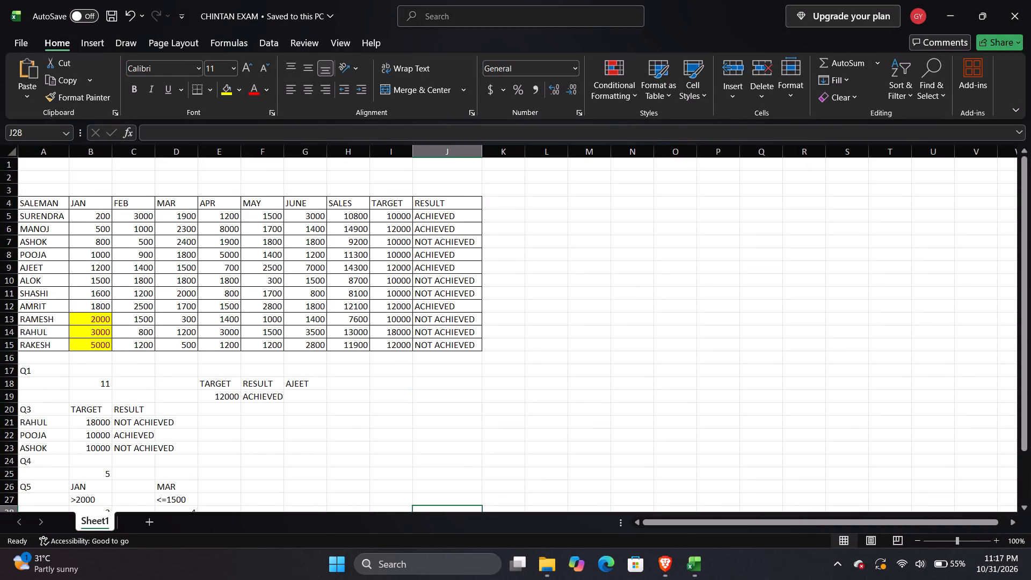
pyautogui.doubleClick(449, 216)
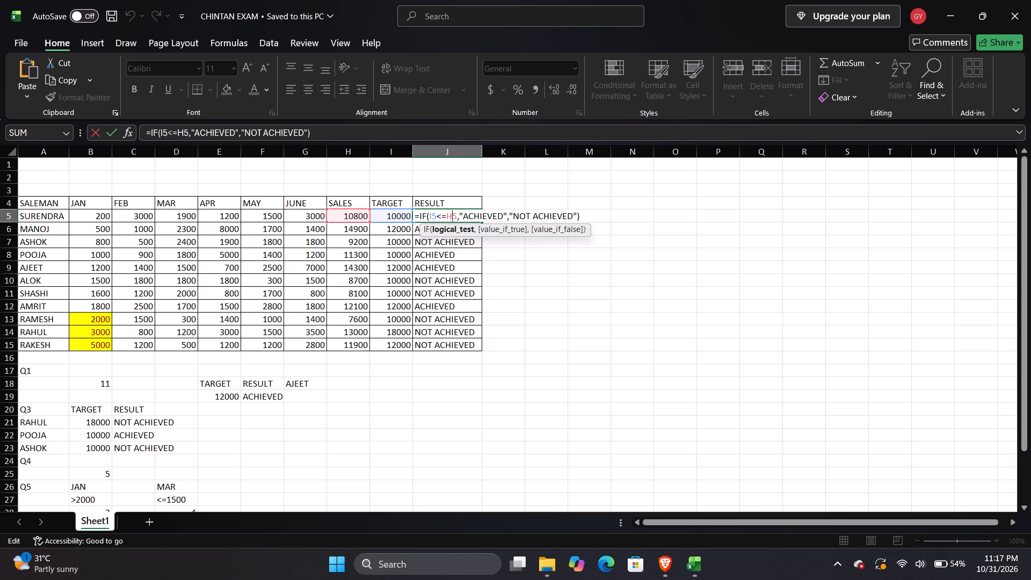
pyautogui.scroll(2, 521, 215)
pyautogui.keyDown('shift'); pyautogui.scroll(2, 521, 215); pyautogui.keyUp('shift')
pyautogui.keyDown('shift'); pyautogui.scroll(-1, 521, 216); pyautogui.keyUp('shift')
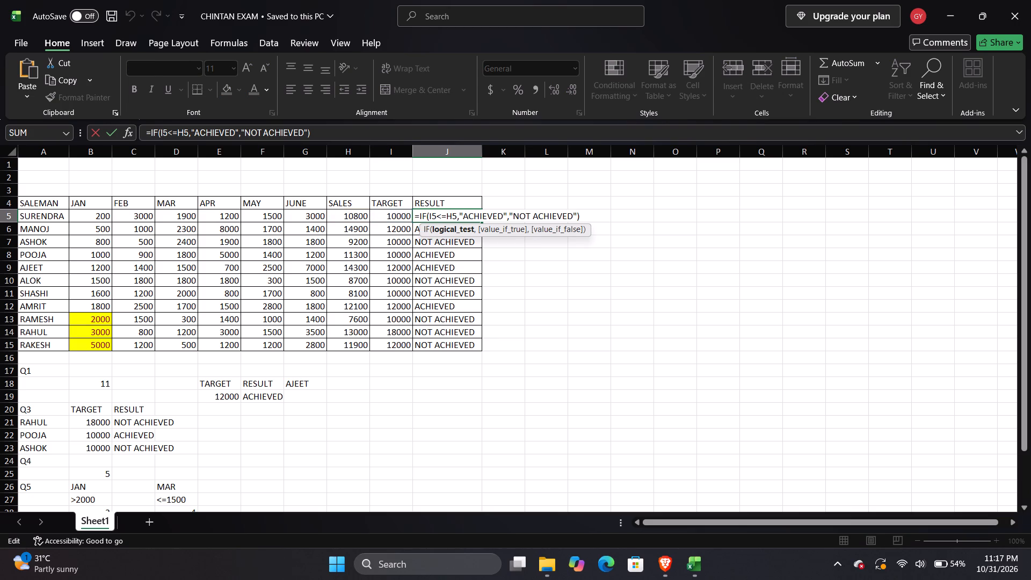
pyautogui.keyDown('shift'); pyautogui.scroll(-2, 521, 219); pyautogui.keyUp('shift')
pyautogui.hotkey('ctrl', 'z')
pyautogui.press('Escape')
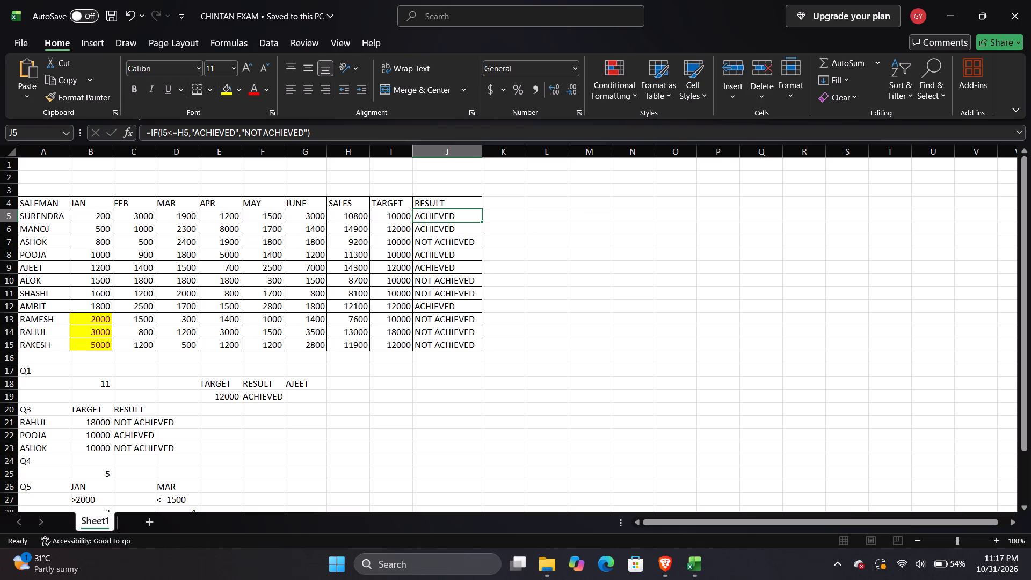
pyautogui.keyDown('ctrl'); pyautogui.scroll(2, 521, 219); pyautogui.keyUp('ctrl')
pyautogui.doubleClick(556, 188)
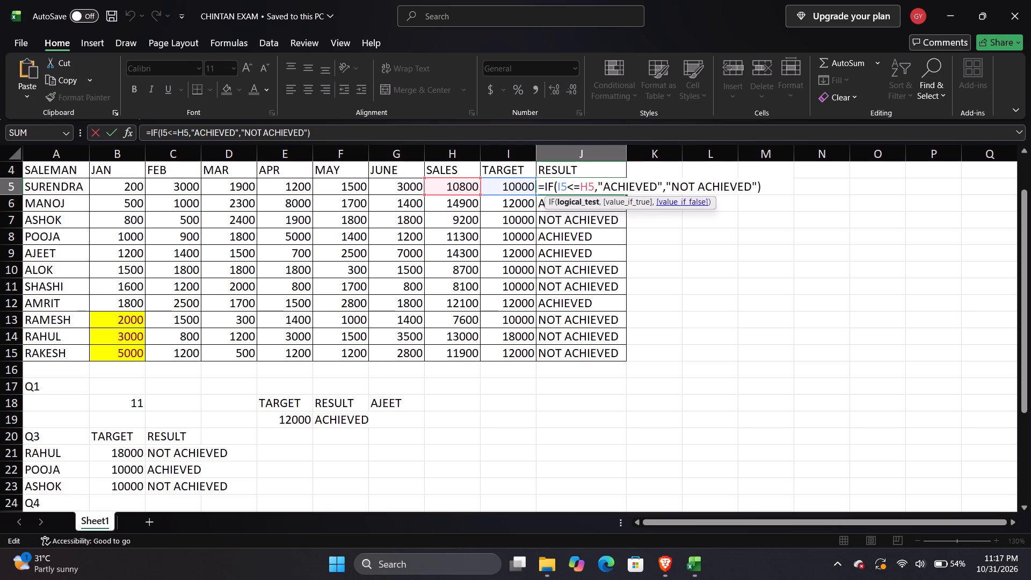
pyautogui.press('Escape')
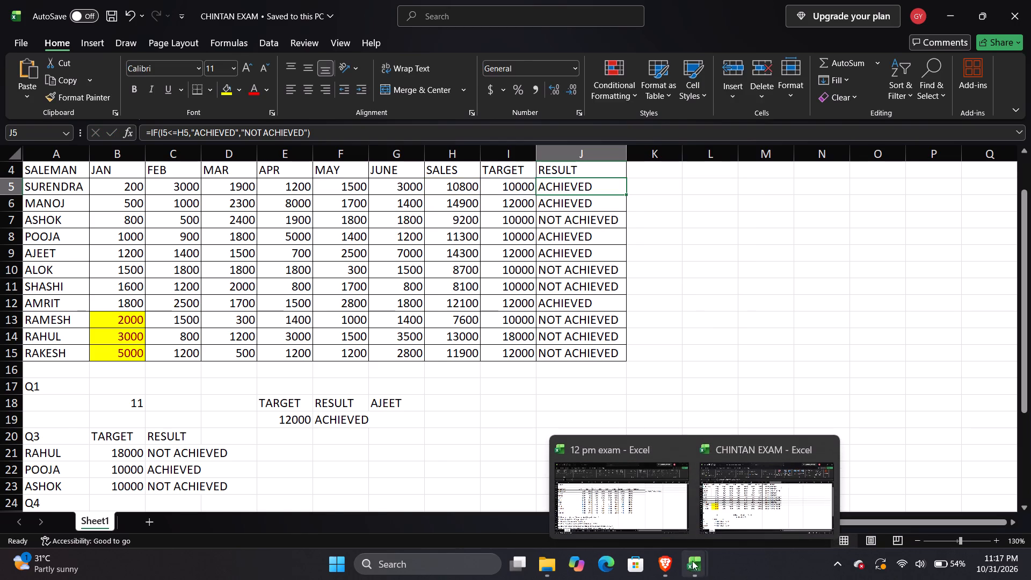
# Switch to the 12 pm exam workbook and begin Surendra's RESULT formula in J5, comparing H5<=I5 followed by the text "ACHIVED" and a comma.
pyautogui.click(652, 494)
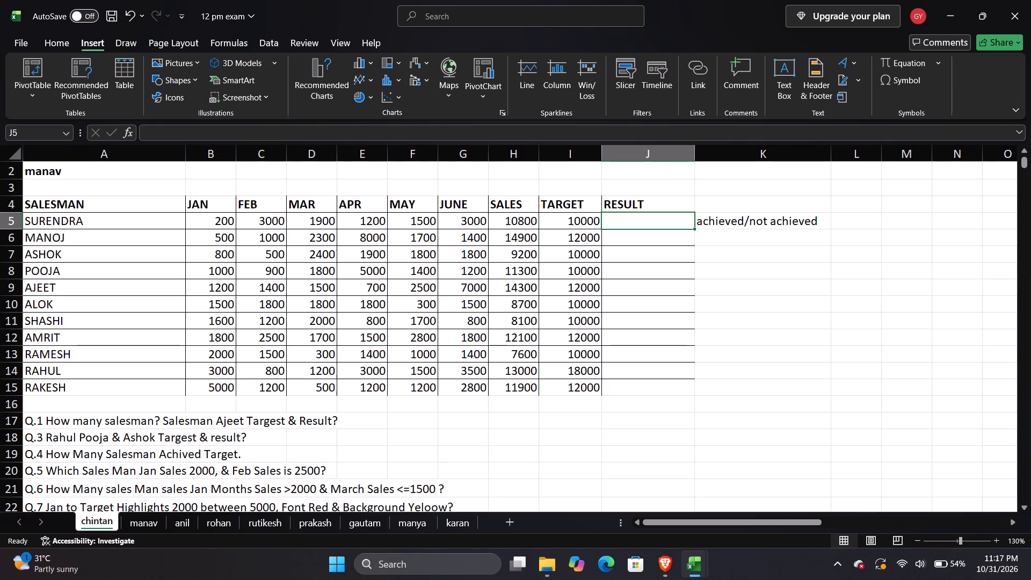
pyautogui.press('=')
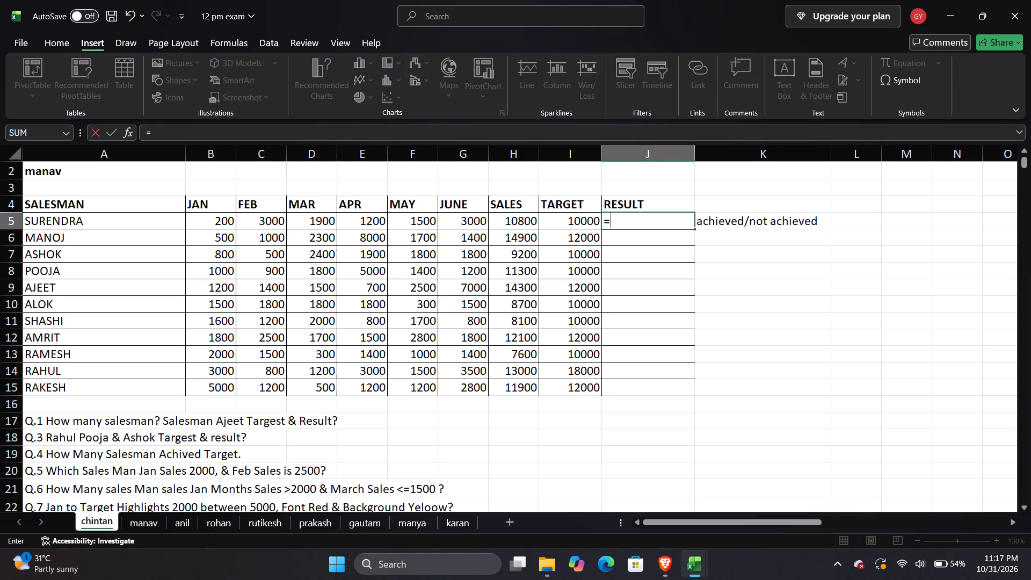
pyautogui.click(532, 221)
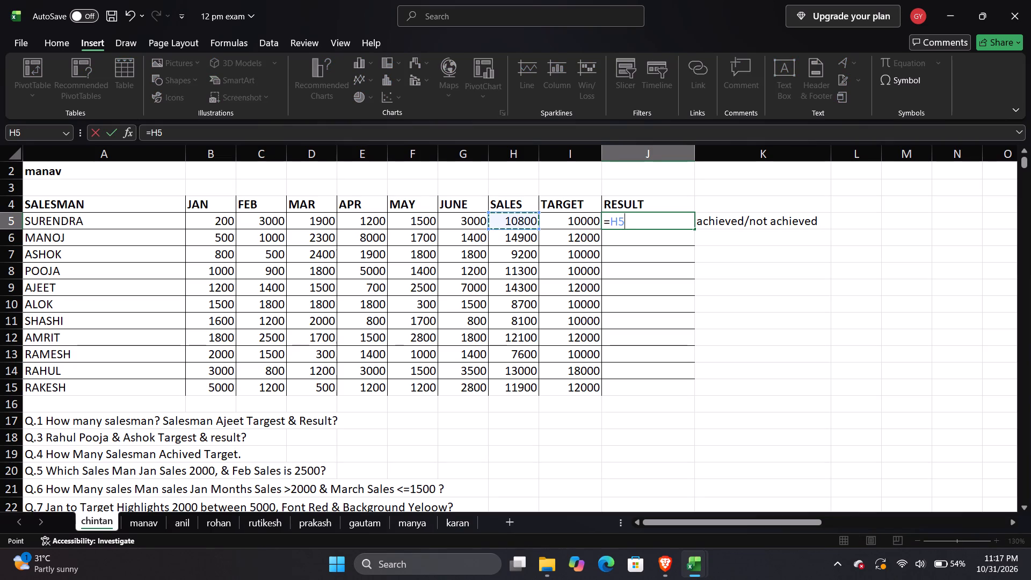
pyautogui.press('shift+less')
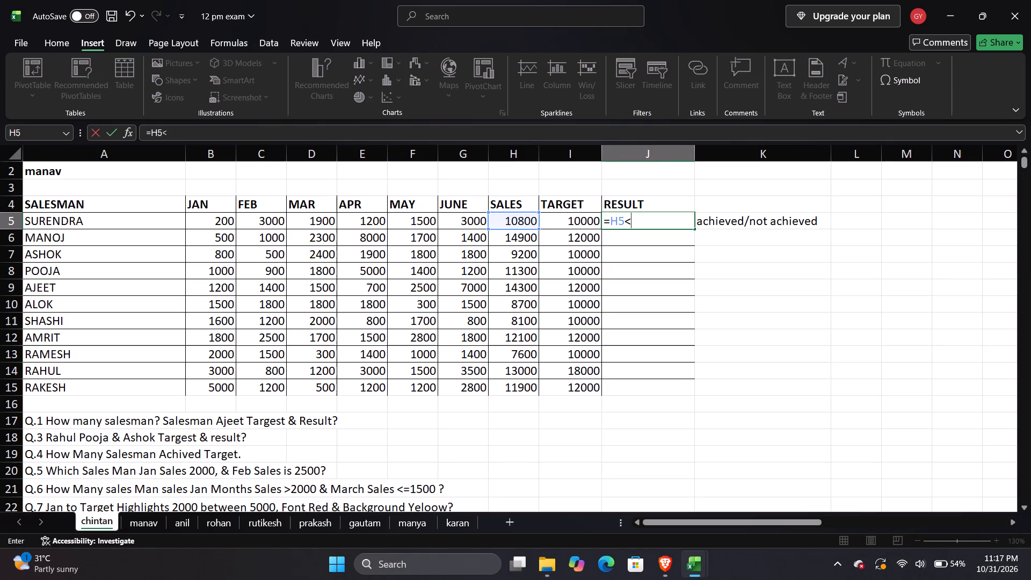
pyautogui.hotkey('shift', '+')
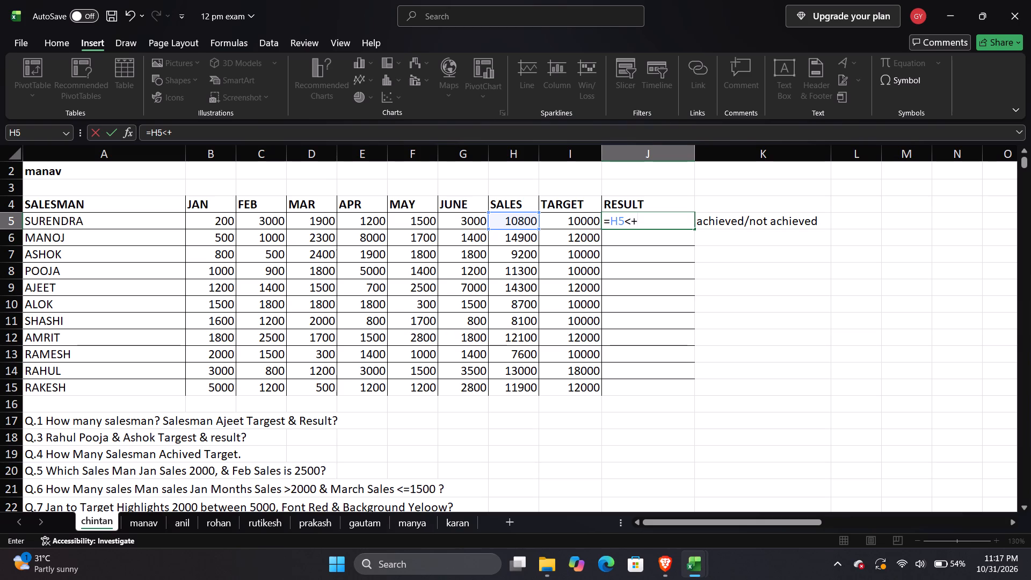
pyautogui.press('BackSpace')
pyautogui.press('=')
pyautogui.click(589, 216)
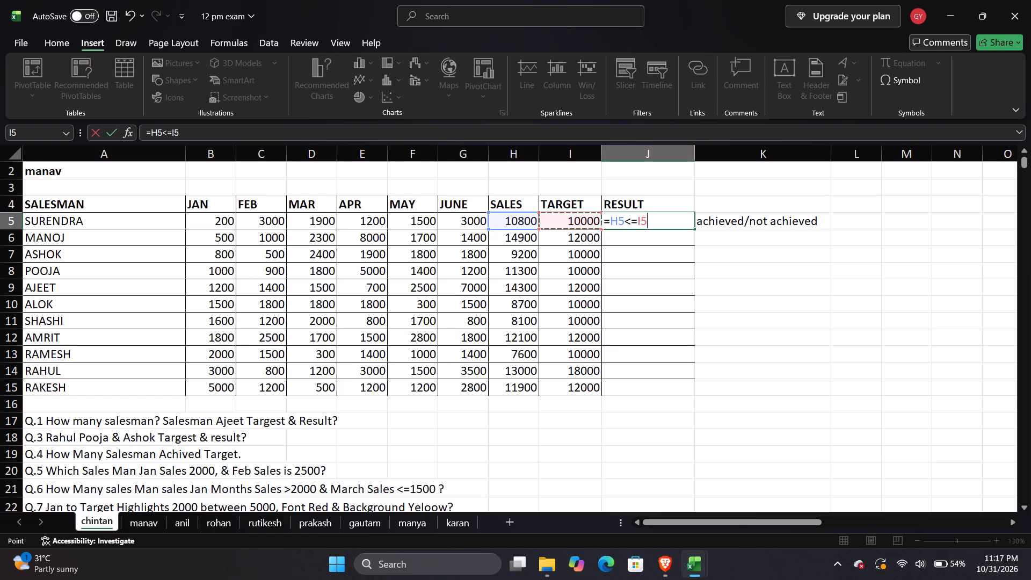
pyautogui.press(',')
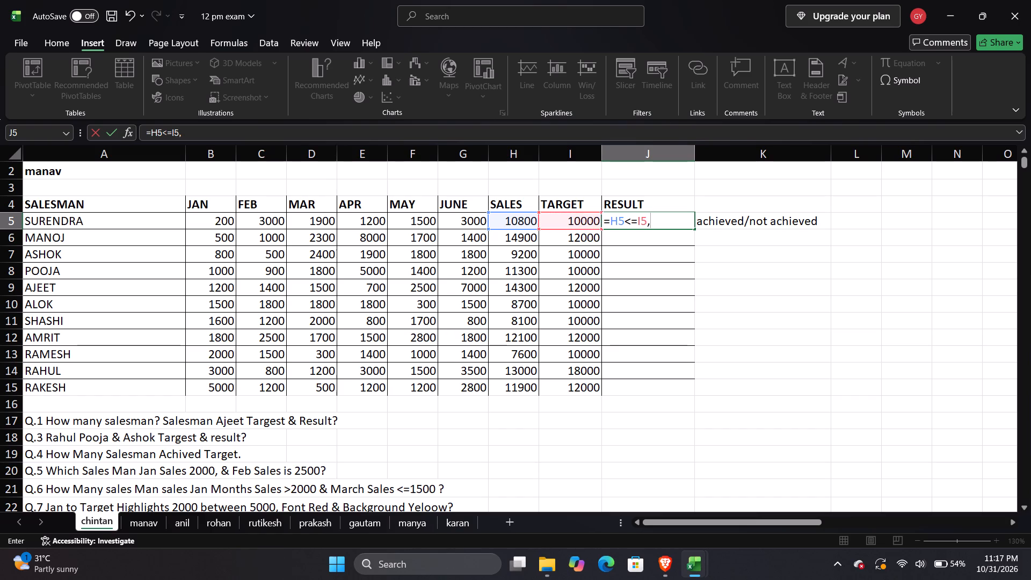
pyautogui.hotkey('shift', '"')
pyautogui.write('aC')
pyautogui.write('HIVED')
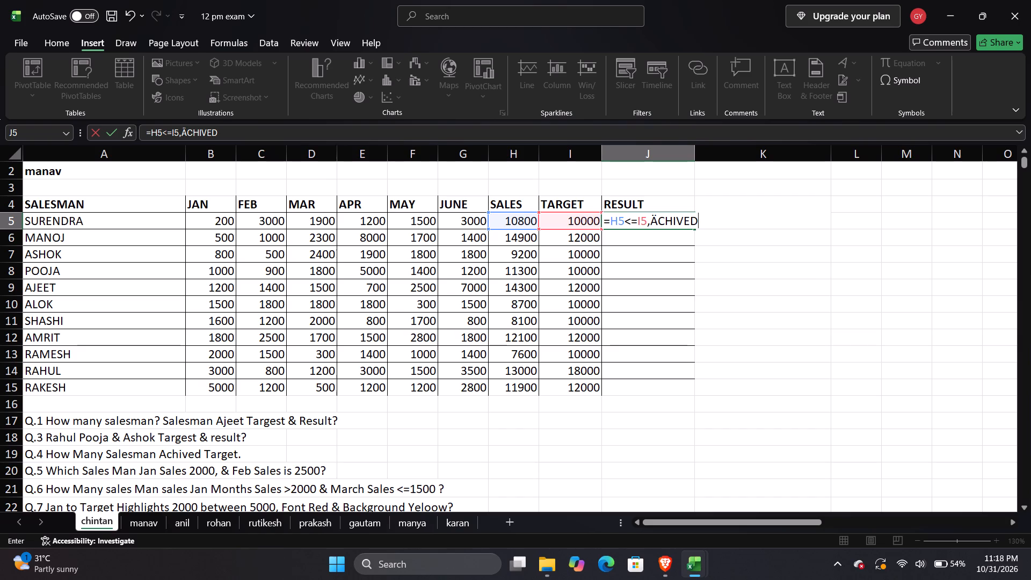
pyautogui.hotkey('shift', '"')
pyautogui.press(',')
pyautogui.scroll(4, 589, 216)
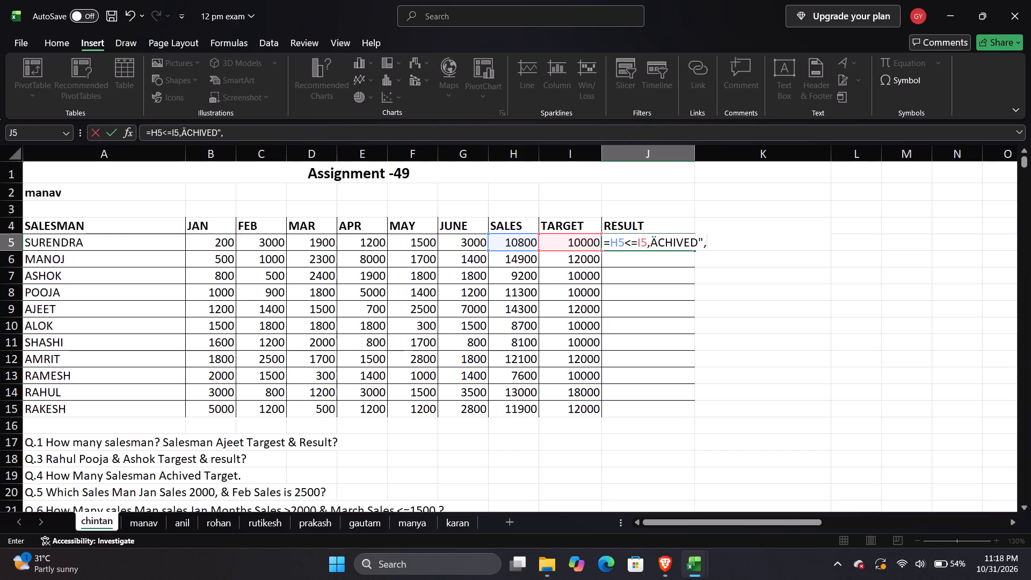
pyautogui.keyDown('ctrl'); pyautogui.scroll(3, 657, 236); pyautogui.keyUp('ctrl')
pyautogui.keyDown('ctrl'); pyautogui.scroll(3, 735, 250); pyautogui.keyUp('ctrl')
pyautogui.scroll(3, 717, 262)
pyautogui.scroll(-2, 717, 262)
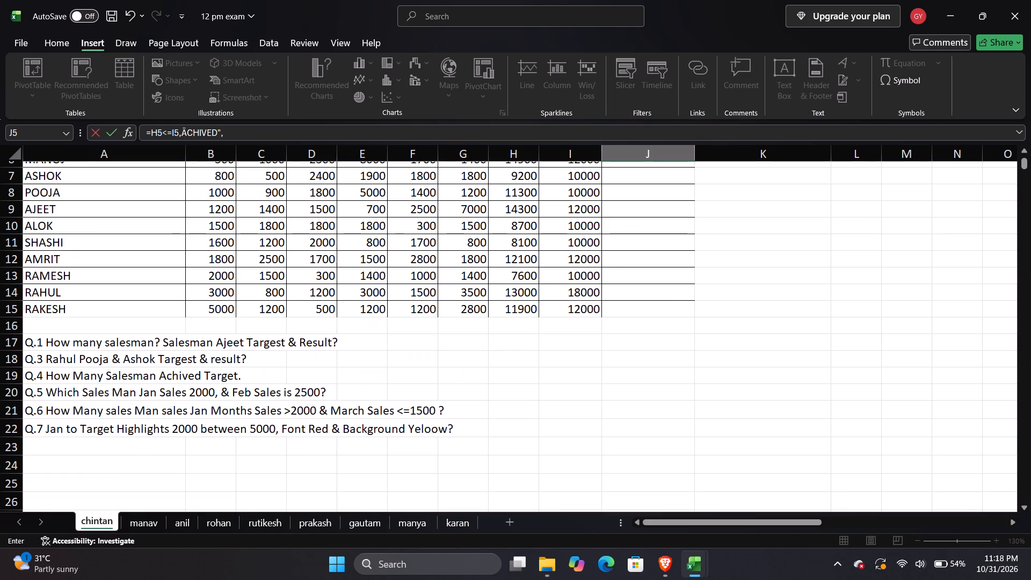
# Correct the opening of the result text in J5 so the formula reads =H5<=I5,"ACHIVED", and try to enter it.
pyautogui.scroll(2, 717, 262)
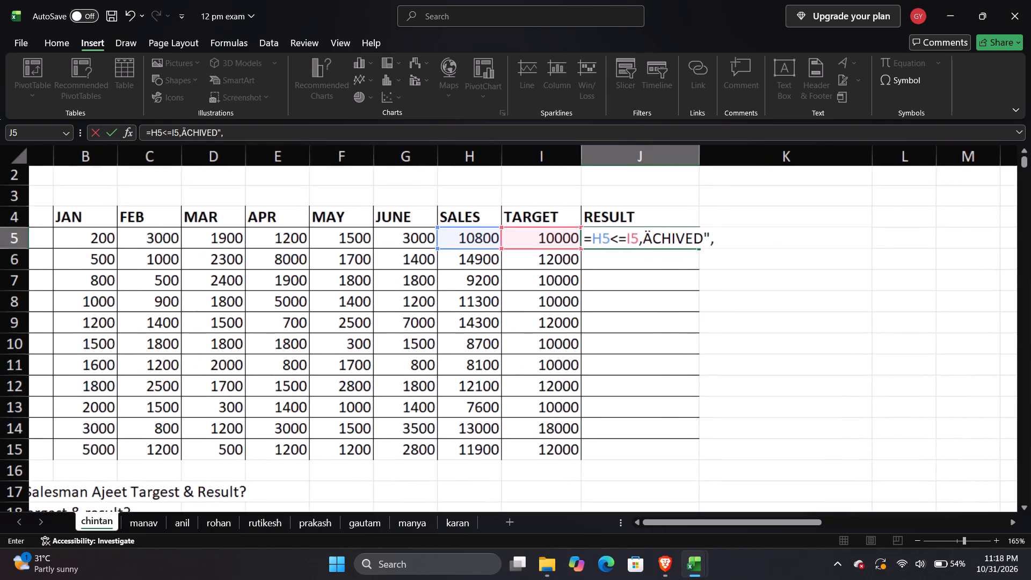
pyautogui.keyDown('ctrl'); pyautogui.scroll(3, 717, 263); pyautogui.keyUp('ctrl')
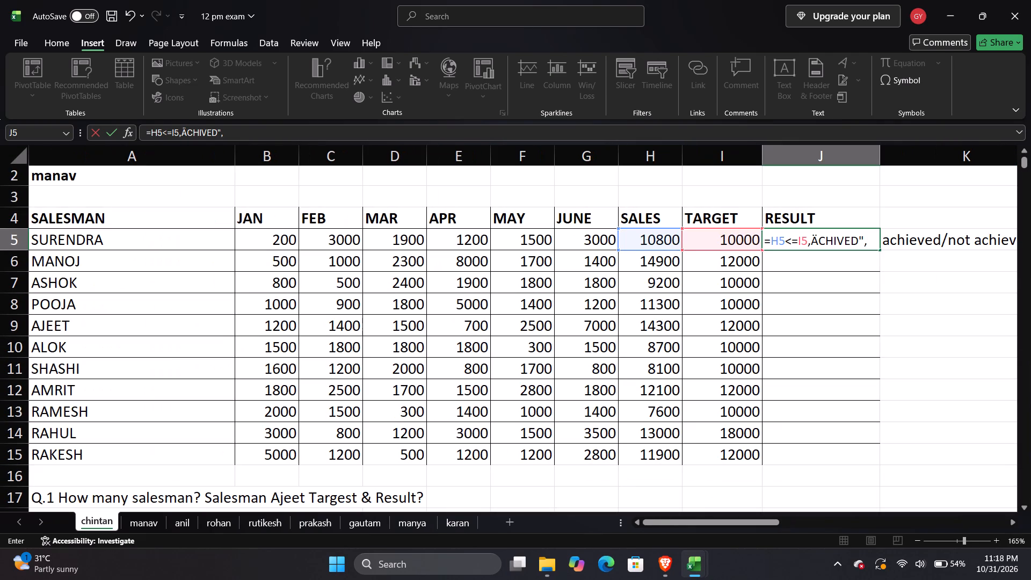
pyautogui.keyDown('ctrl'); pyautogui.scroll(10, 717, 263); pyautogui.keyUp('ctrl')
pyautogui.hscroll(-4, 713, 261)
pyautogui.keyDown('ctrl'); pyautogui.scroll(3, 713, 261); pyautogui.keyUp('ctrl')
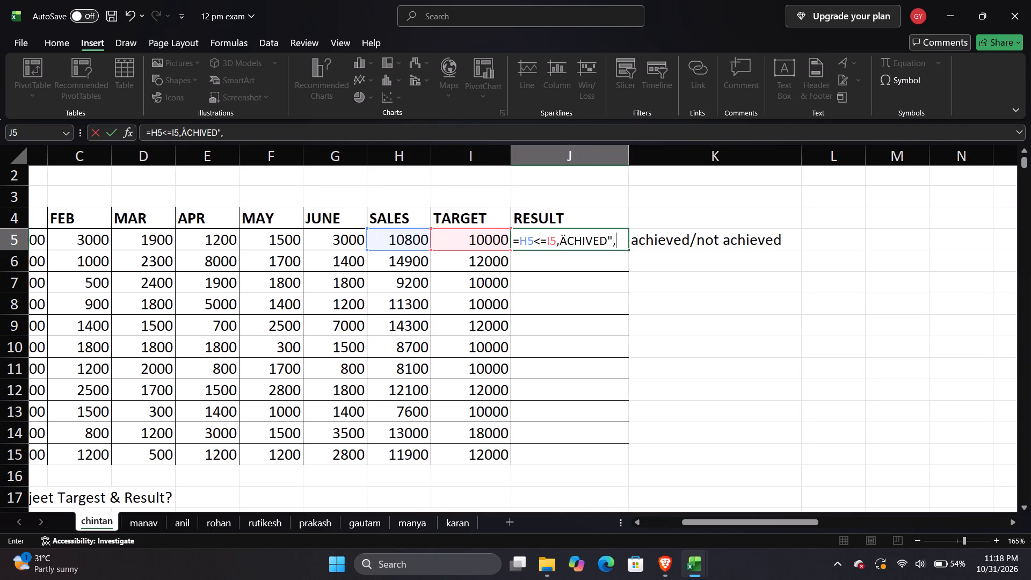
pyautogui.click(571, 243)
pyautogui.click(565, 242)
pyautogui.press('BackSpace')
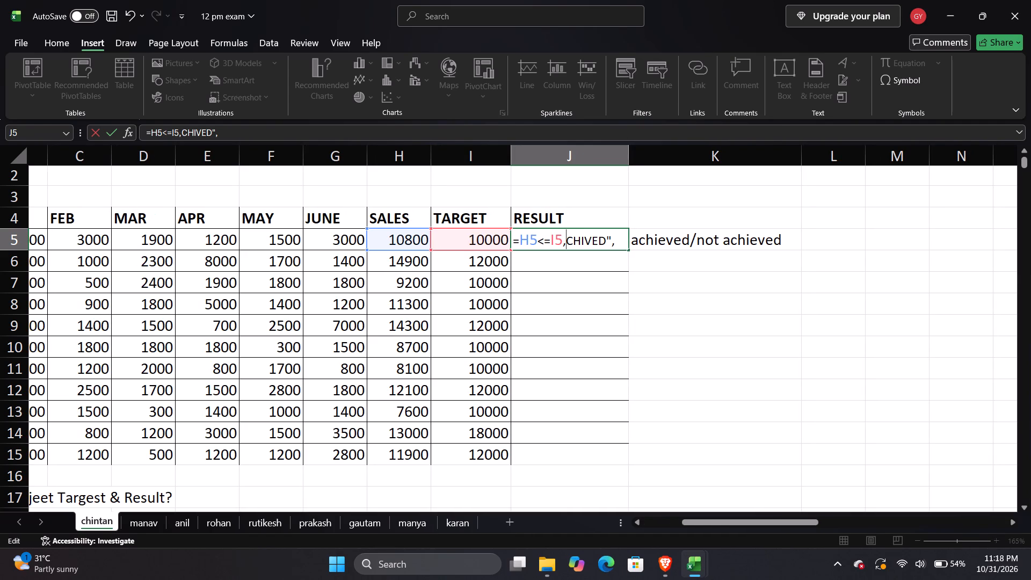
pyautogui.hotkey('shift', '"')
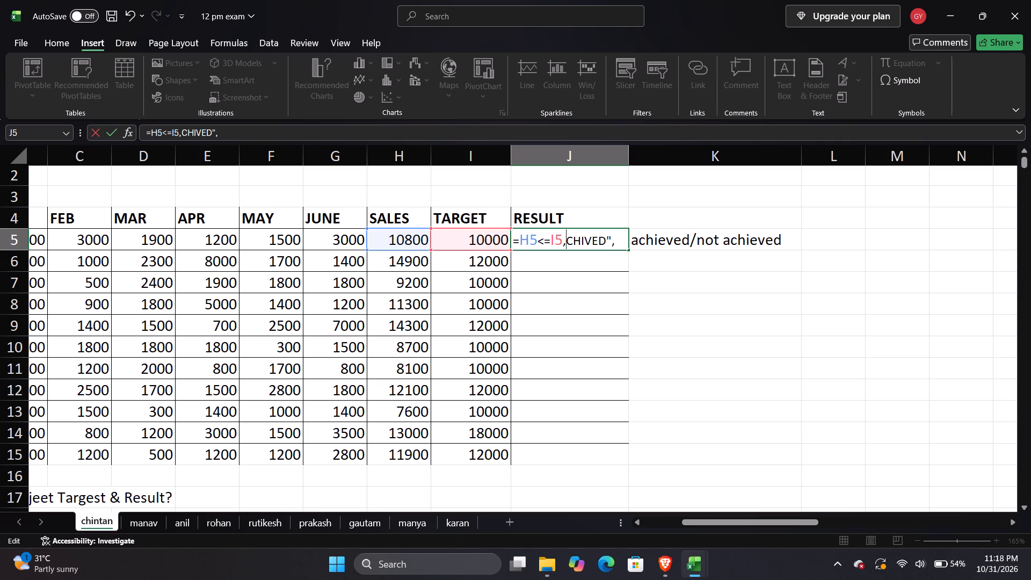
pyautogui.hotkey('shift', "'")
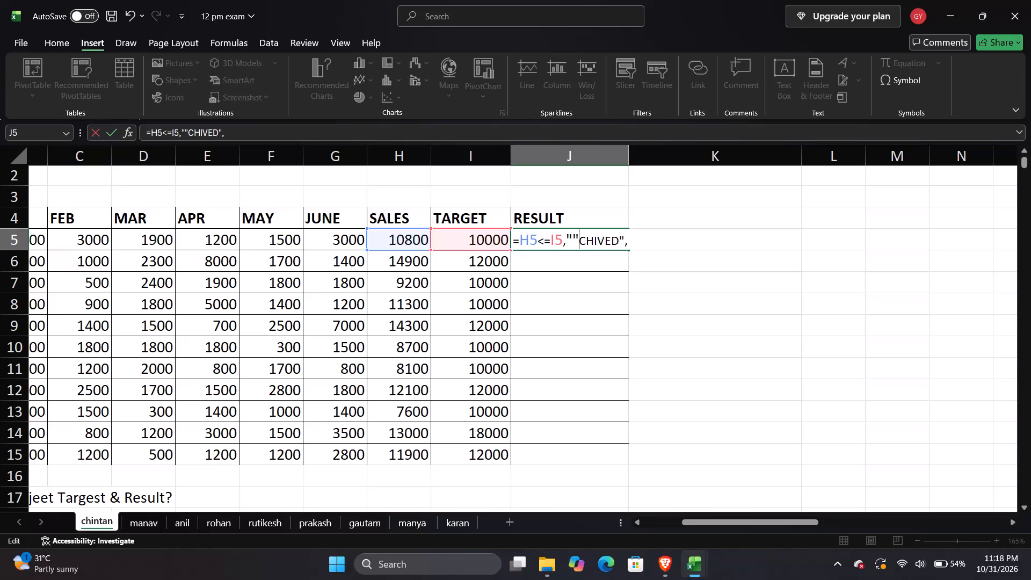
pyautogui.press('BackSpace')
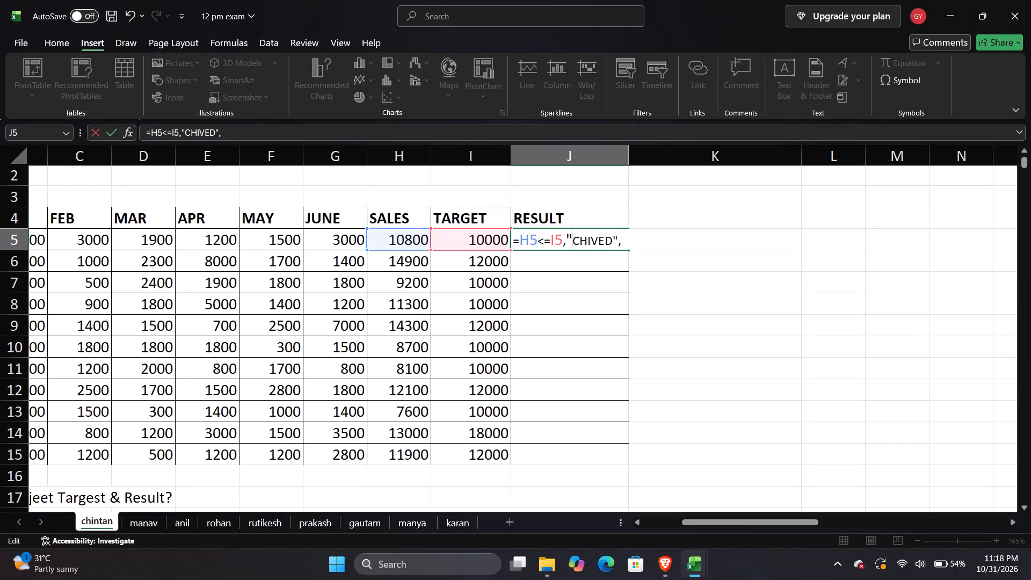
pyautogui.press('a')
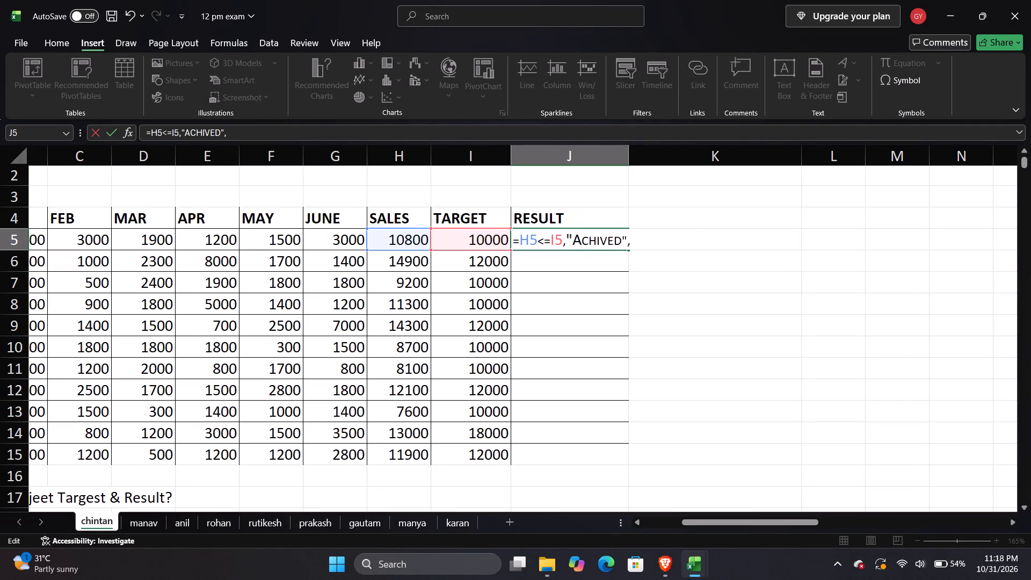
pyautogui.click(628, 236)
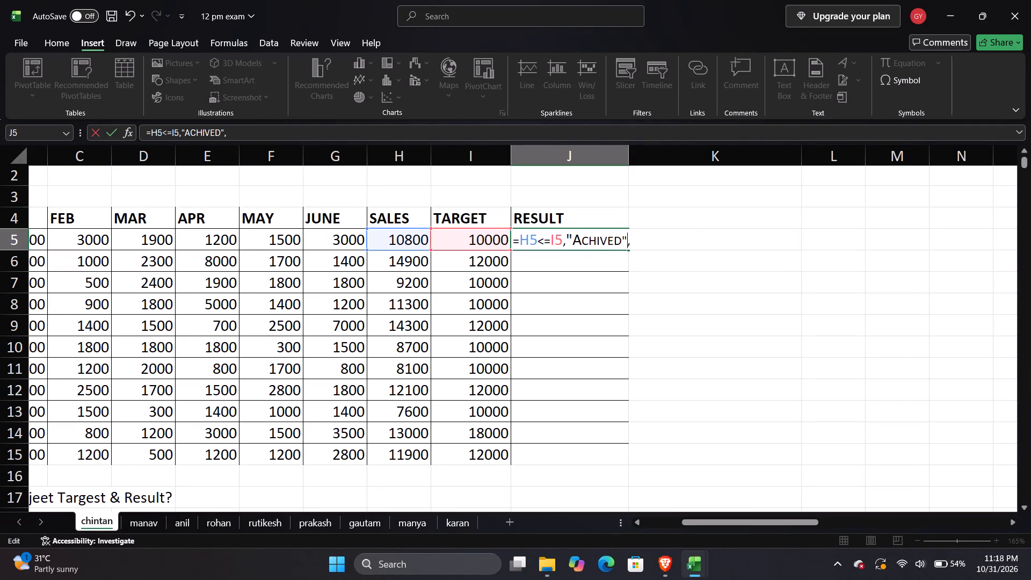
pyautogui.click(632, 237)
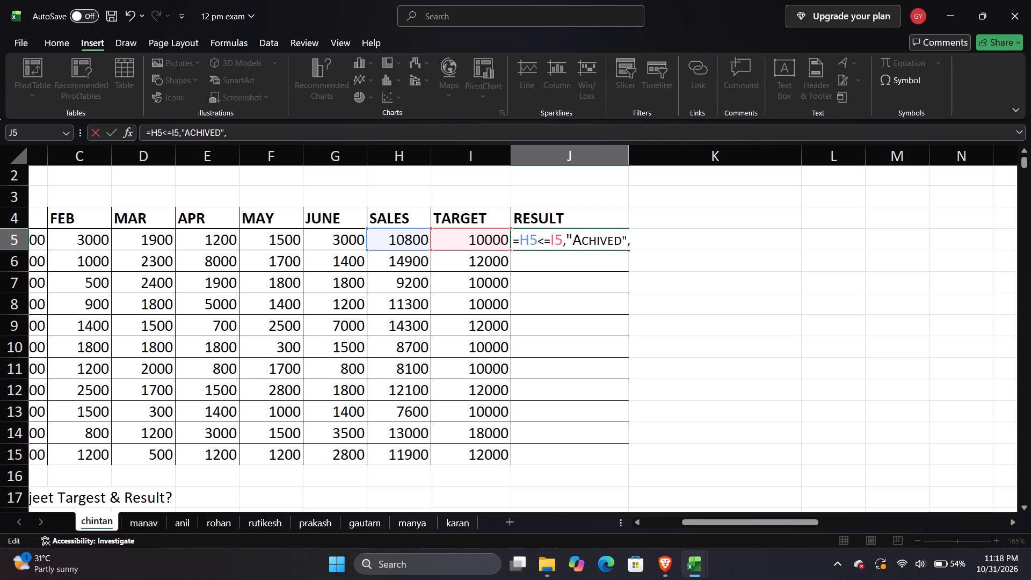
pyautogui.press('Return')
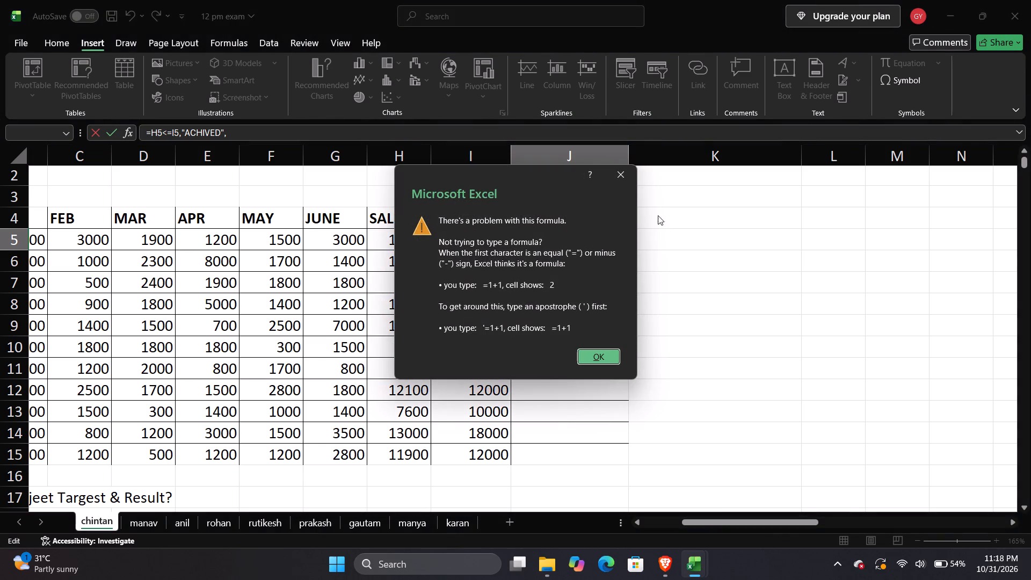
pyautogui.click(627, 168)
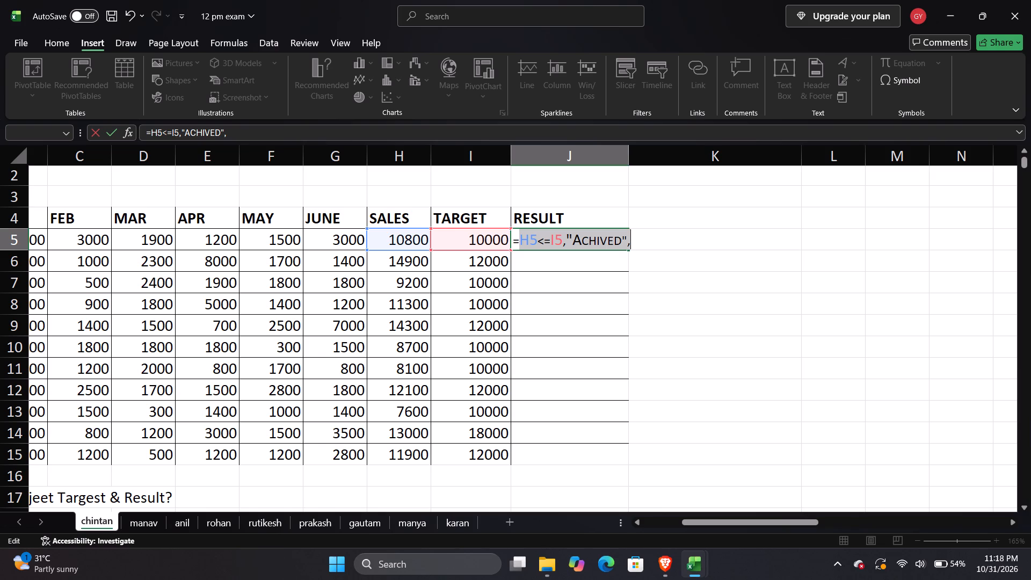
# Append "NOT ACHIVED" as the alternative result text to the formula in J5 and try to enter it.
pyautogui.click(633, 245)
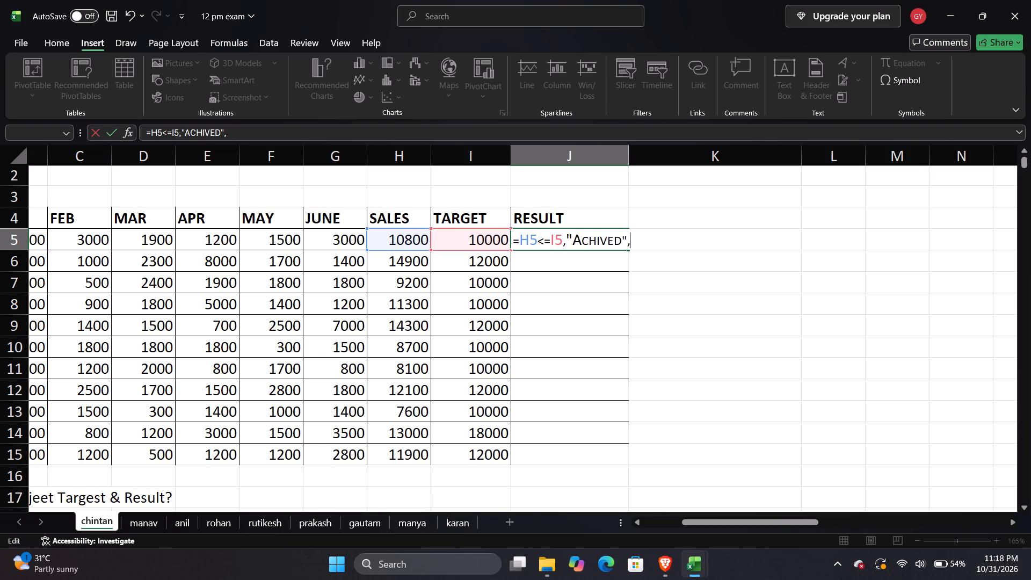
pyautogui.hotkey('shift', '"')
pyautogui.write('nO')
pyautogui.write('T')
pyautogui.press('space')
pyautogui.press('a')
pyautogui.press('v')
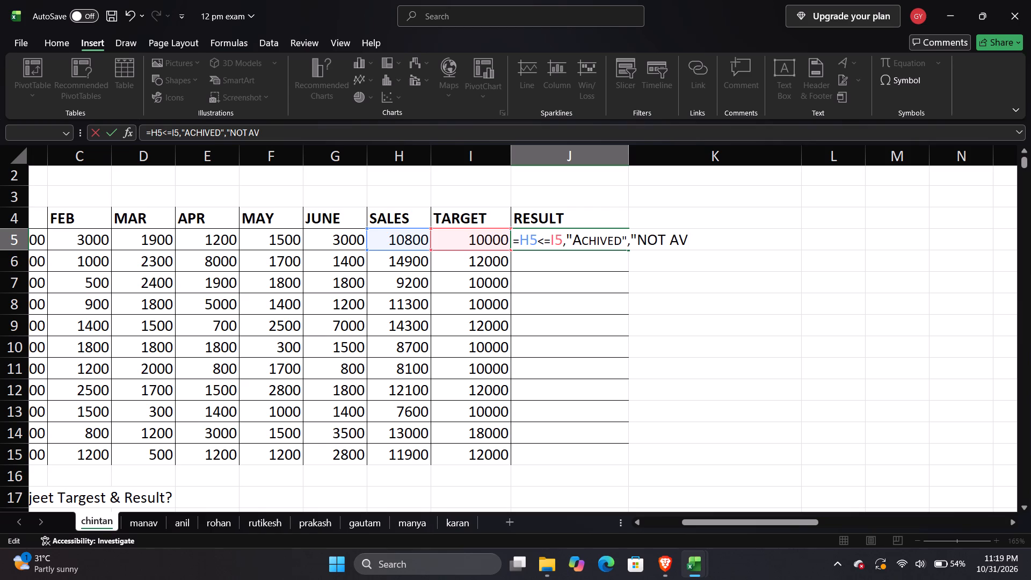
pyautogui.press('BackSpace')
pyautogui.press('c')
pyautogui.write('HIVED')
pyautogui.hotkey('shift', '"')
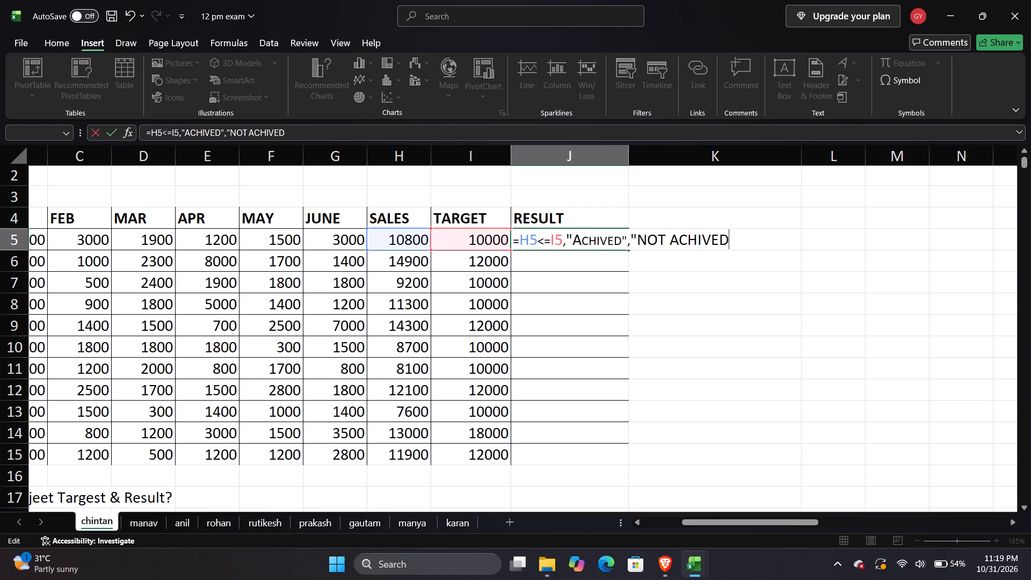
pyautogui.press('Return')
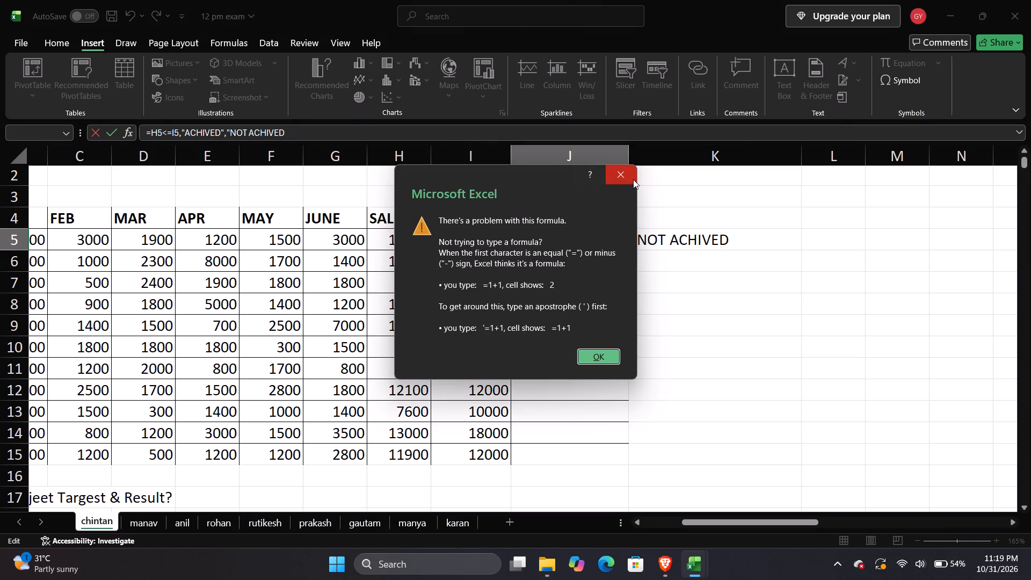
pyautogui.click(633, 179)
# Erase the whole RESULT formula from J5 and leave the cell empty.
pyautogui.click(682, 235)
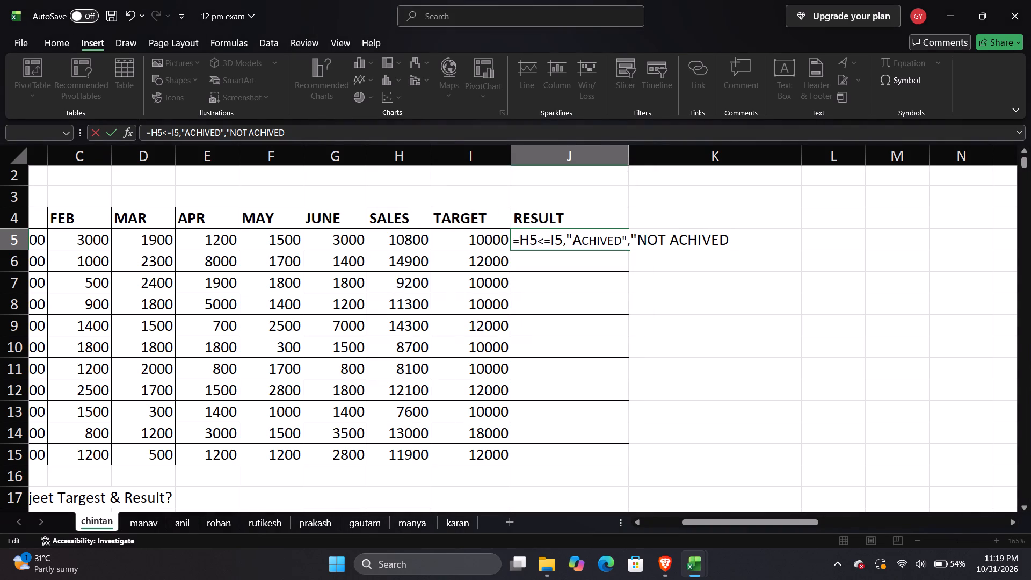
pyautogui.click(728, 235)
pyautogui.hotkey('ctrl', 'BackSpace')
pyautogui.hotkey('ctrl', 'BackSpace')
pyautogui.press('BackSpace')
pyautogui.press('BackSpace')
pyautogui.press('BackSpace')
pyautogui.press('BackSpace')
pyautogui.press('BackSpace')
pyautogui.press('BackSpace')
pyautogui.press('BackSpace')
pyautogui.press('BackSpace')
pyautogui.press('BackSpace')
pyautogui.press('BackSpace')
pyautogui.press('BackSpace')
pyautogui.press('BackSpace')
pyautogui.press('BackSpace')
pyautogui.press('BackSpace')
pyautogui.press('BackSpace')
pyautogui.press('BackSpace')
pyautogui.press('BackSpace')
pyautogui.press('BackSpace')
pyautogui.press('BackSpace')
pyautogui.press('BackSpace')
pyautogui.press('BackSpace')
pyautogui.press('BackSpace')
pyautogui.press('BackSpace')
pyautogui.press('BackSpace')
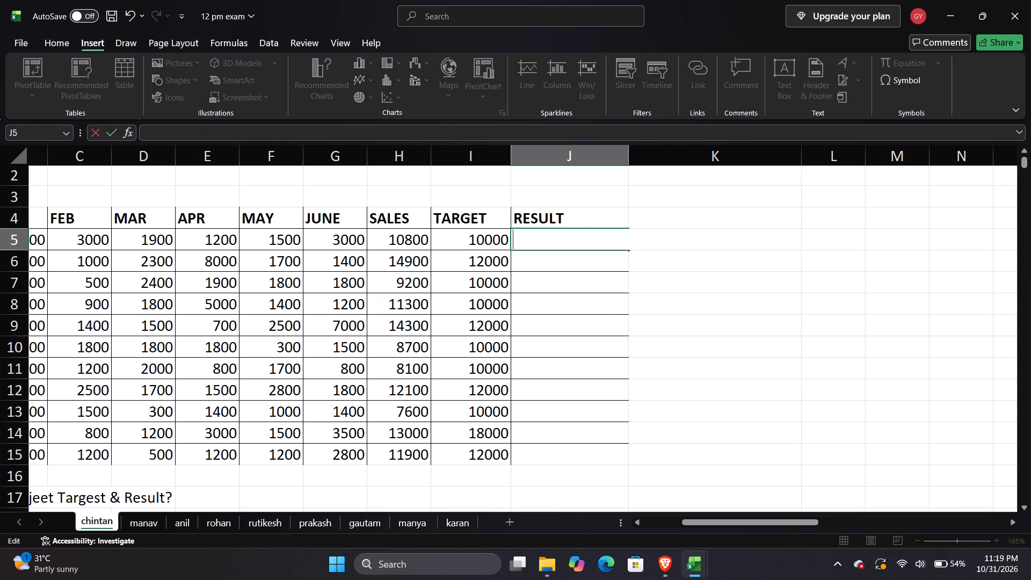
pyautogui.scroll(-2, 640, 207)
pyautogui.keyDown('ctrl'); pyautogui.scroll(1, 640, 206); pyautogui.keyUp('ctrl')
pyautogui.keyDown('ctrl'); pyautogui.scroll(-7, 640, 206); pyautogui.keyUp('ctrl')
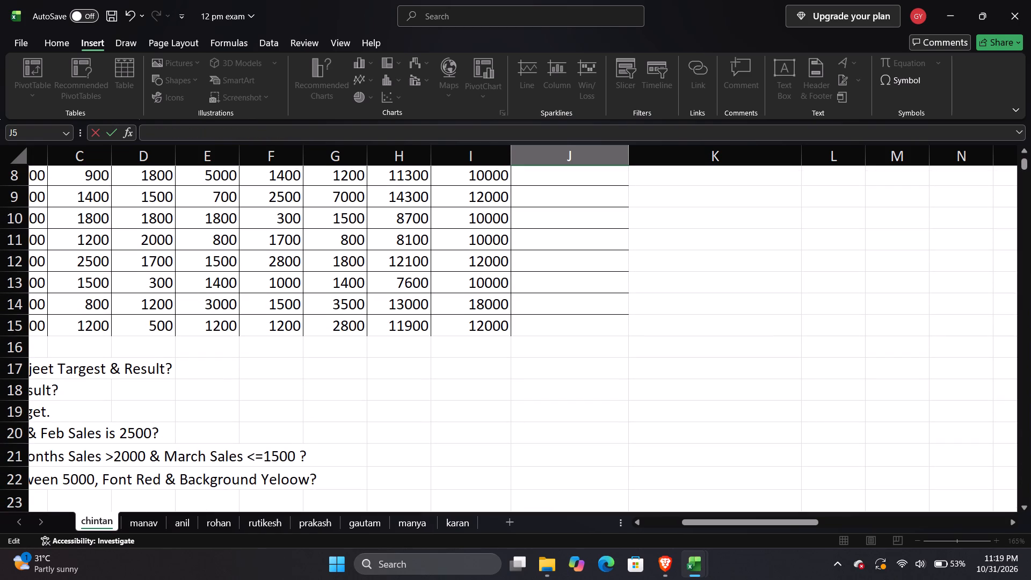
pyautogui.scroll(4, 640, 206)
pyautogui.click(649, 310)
# Move the achieved/not achieved note from K5 to M5, away from the RESULT column.
pyautogui.keyDown('ctrl'); pyautogui.scroll(-2, 637, 271); pyautogui.keyUp('ctrl')
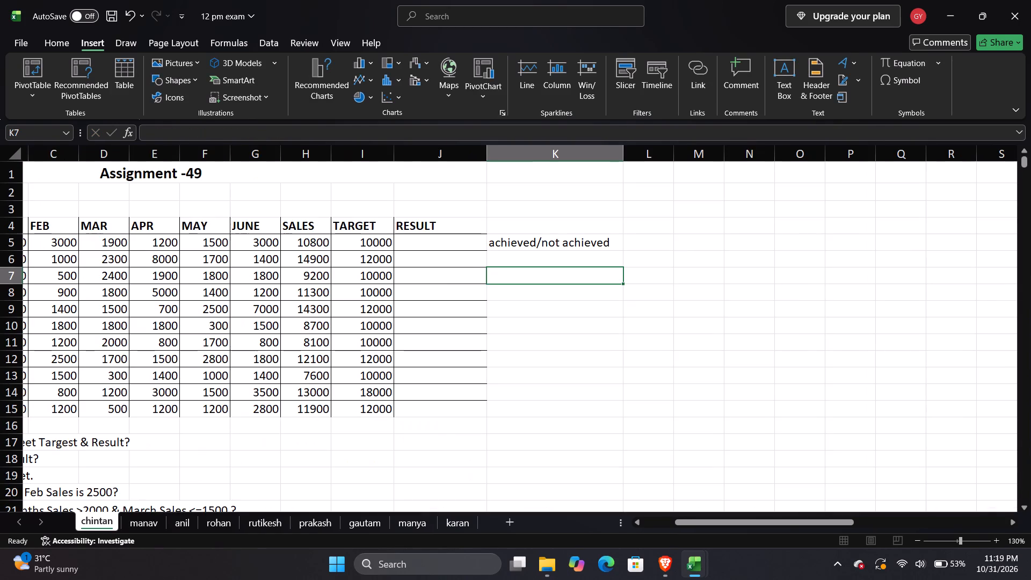
pyautogui.click(598, 242)
pyautogui.moveTo(625, 239); pyautogui.dragTo(634, 241)
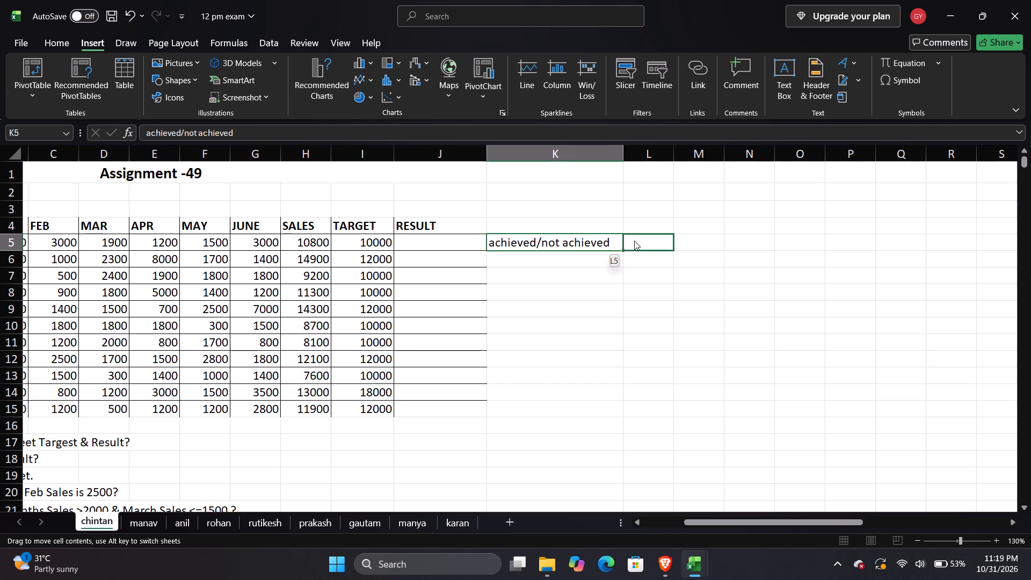
pyautogui.moveTo(634, 241); pyautogui.dragTo(720, 245)
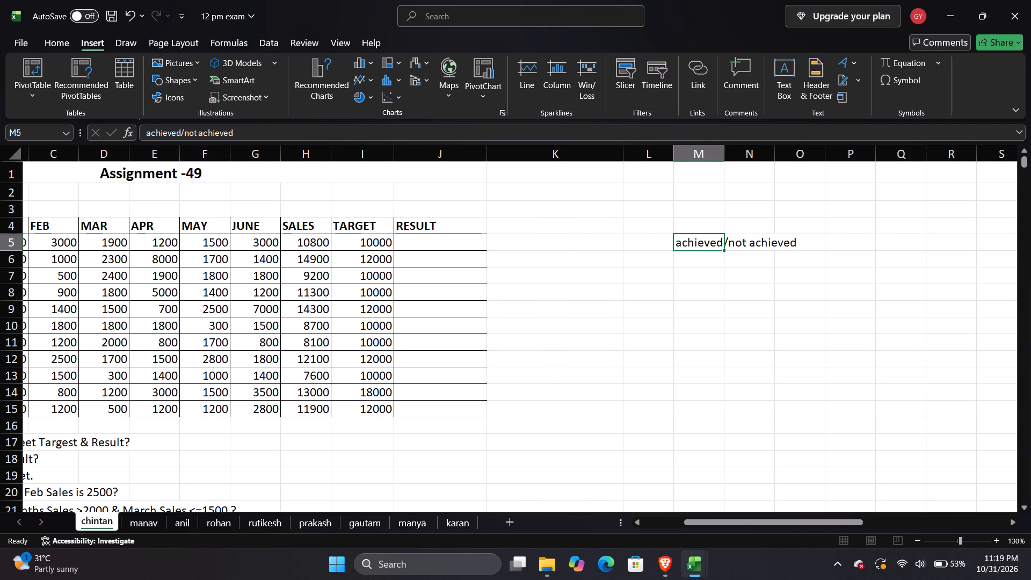
# Adjust the column widths: fit column M to its note, narrow column K and slightly widen the RESULT column J.
pyautogui.doubleClick(724, 153)
pyautogui.moveTo(623, 158); pyautogui.dragTo(545, 154)
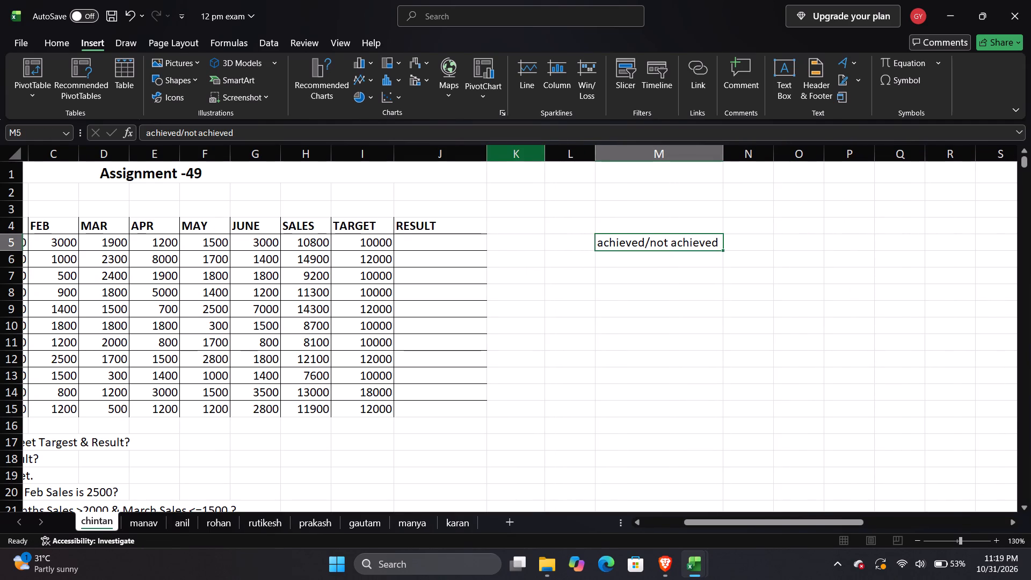
pyautogui.moveTo(489, 157); pyautogui.dragTo(505, 157)
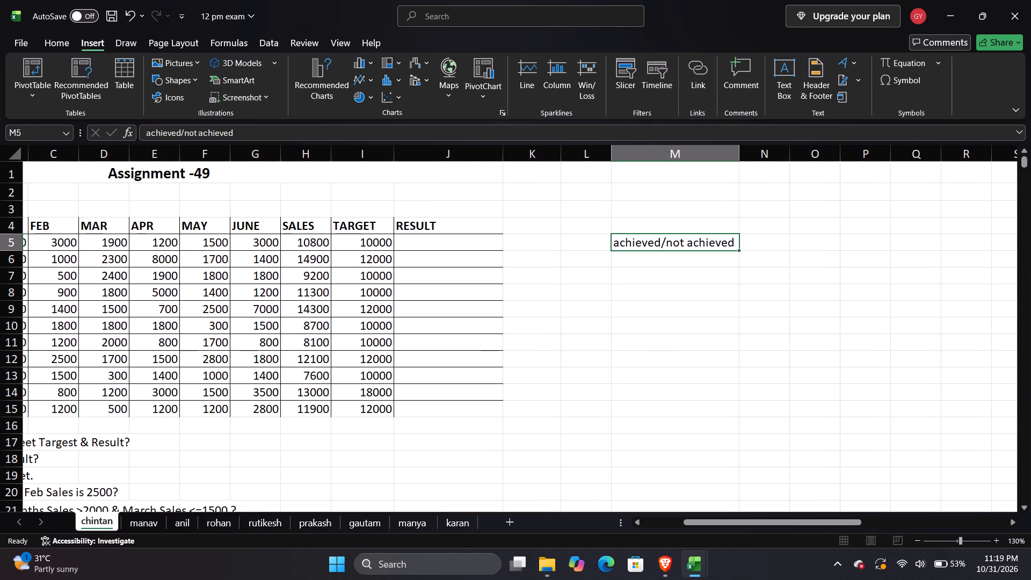
# Examine the RESULT formula in J5 of the CHINTAN EXAM workbook, and return to J5 in the 12 pm exam workbook.
pyautogui.click(422, 242)
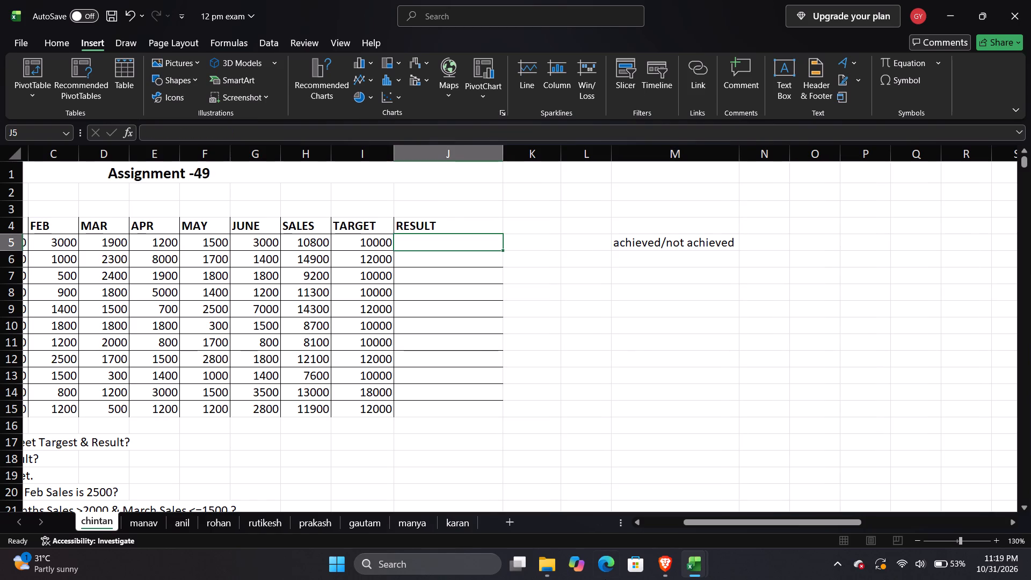
pyautogui.click(724, 515)
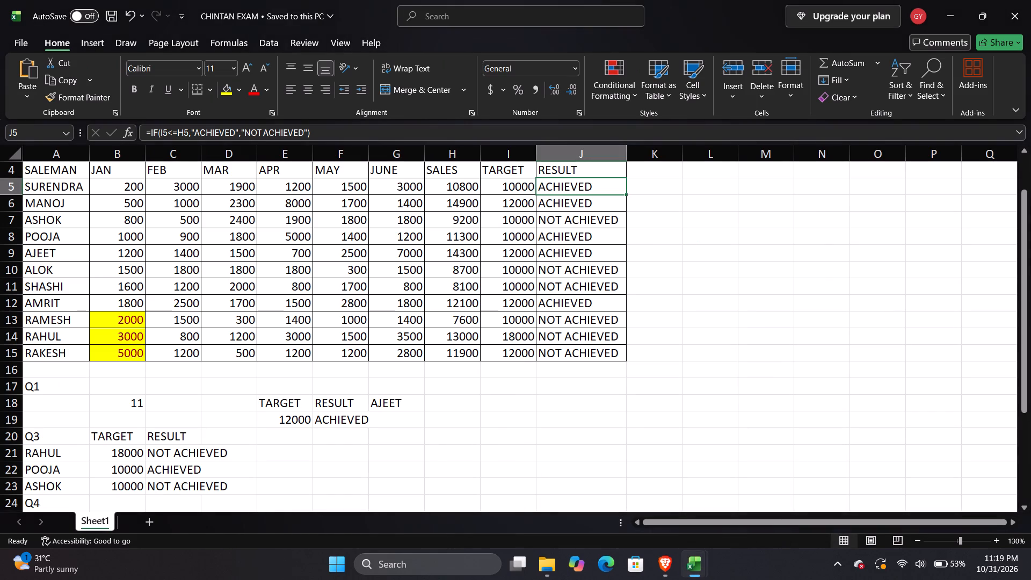
pyautogui.doubleClick(583, 188)
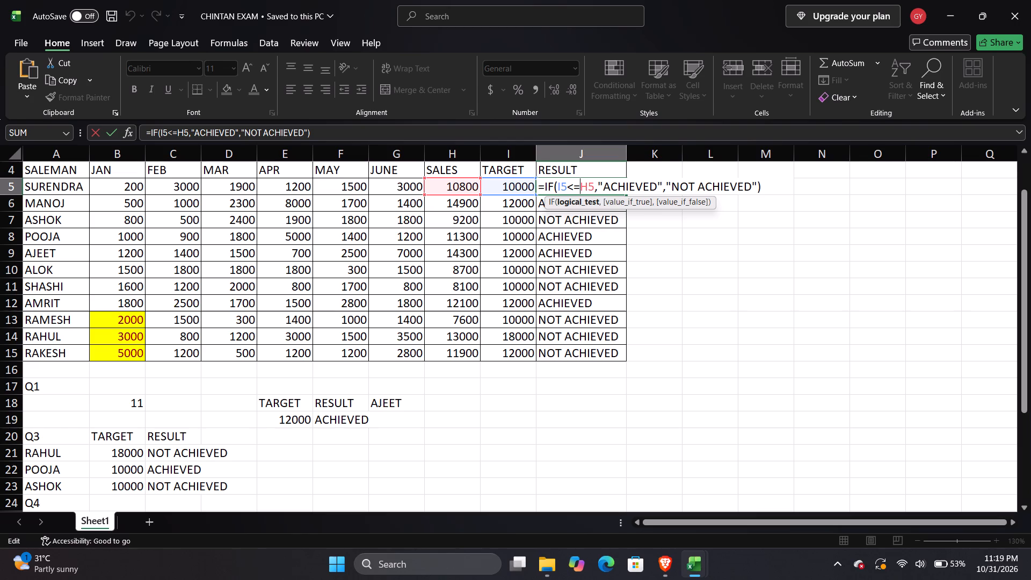
pyautogui.press('Escape')
pyautogui.press('Escape')
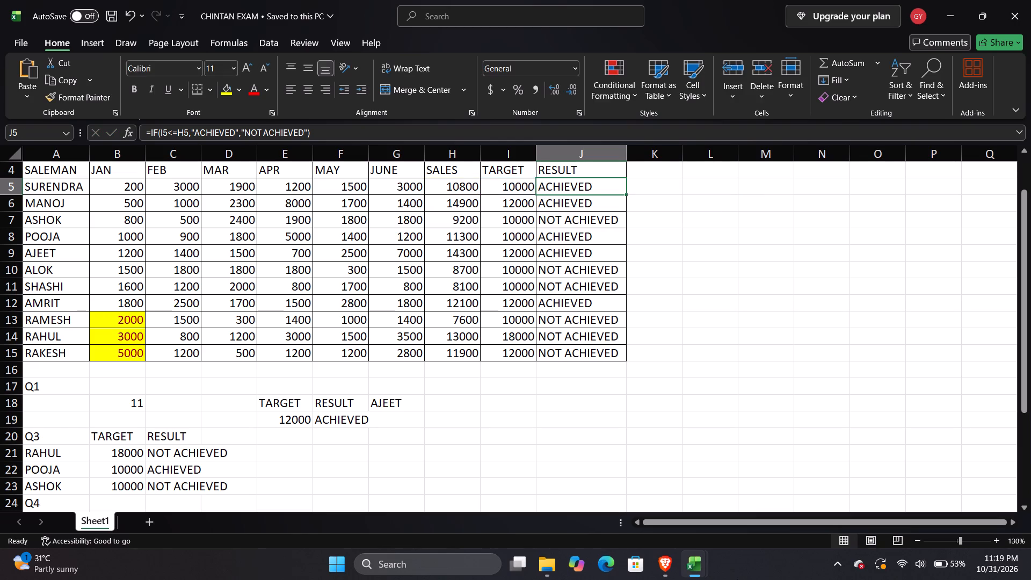
pyautogui.click(666, 518)
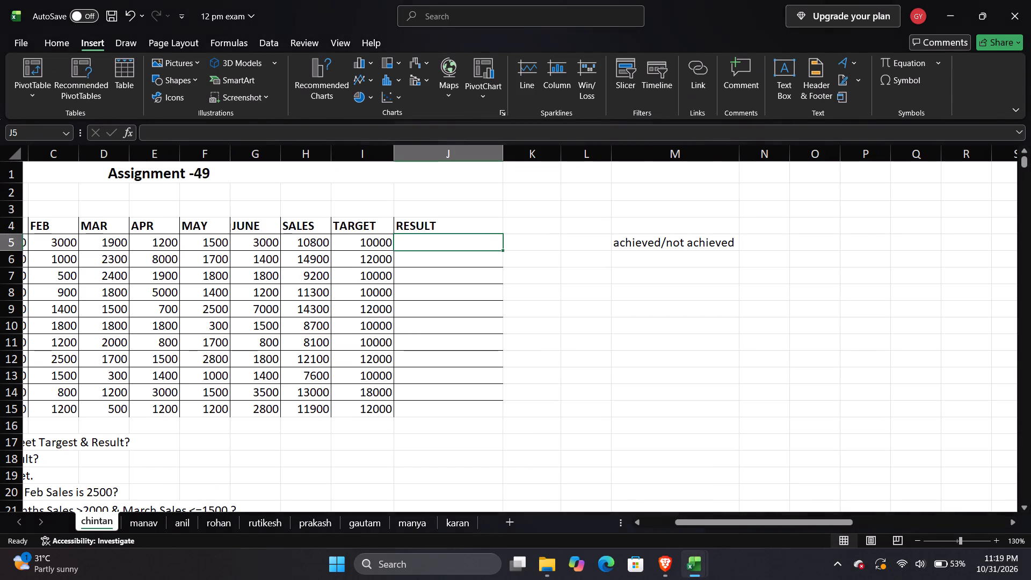
# Start an IF formula in RESULT cell J5 with the test H5<=I5, comparing sales with target.
pyautogui.press('=')
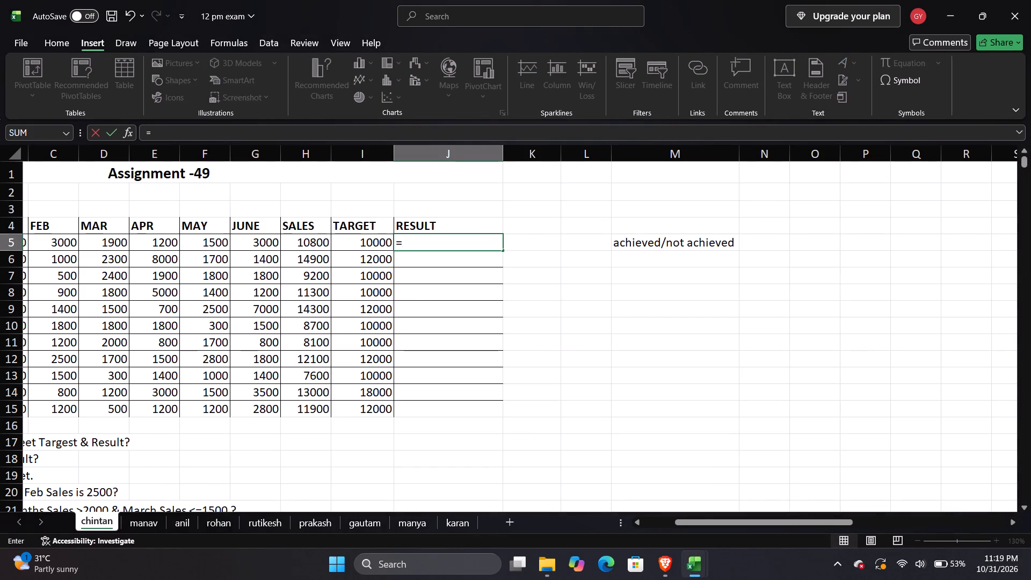
pyautogui.write('IF')
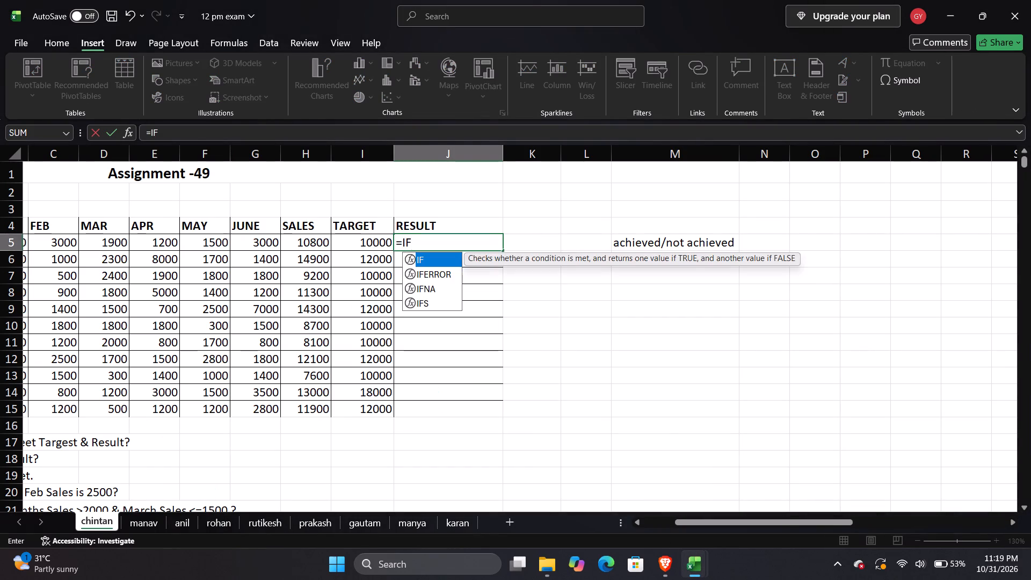
pyautogui.hotkey('shift', '(')
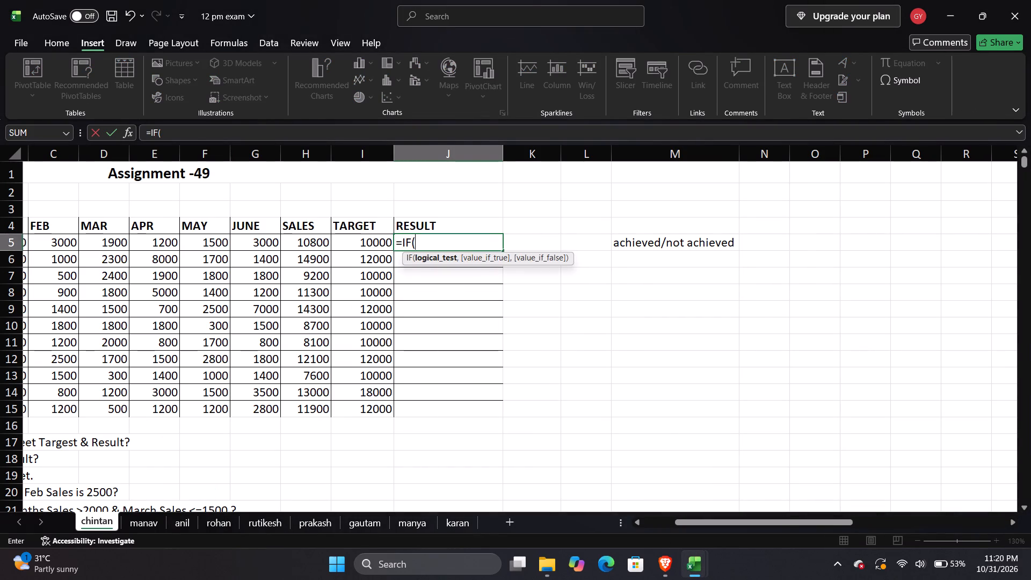
pyautogui.click(314, 241)
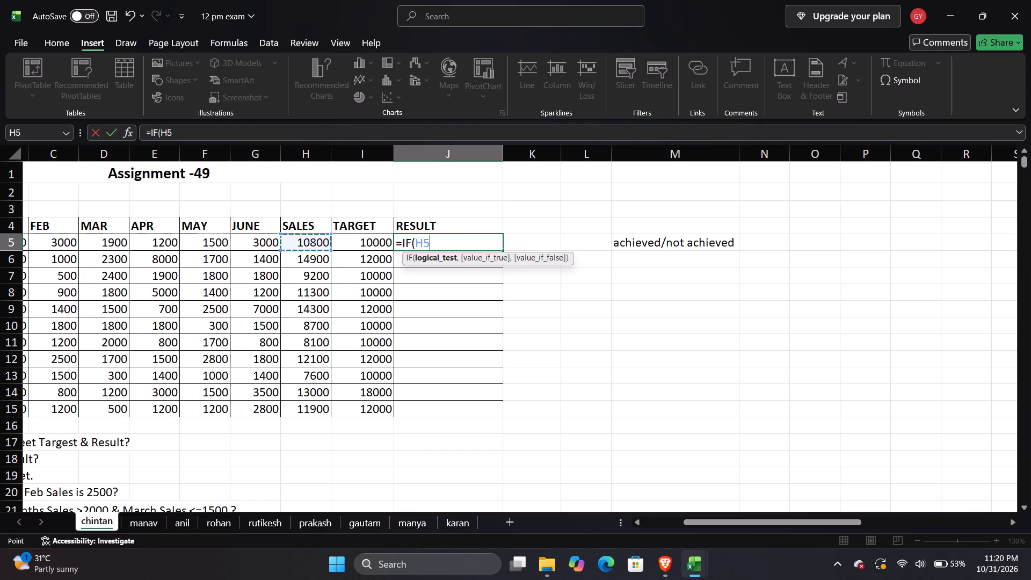
pyautogui.press('shift+less')
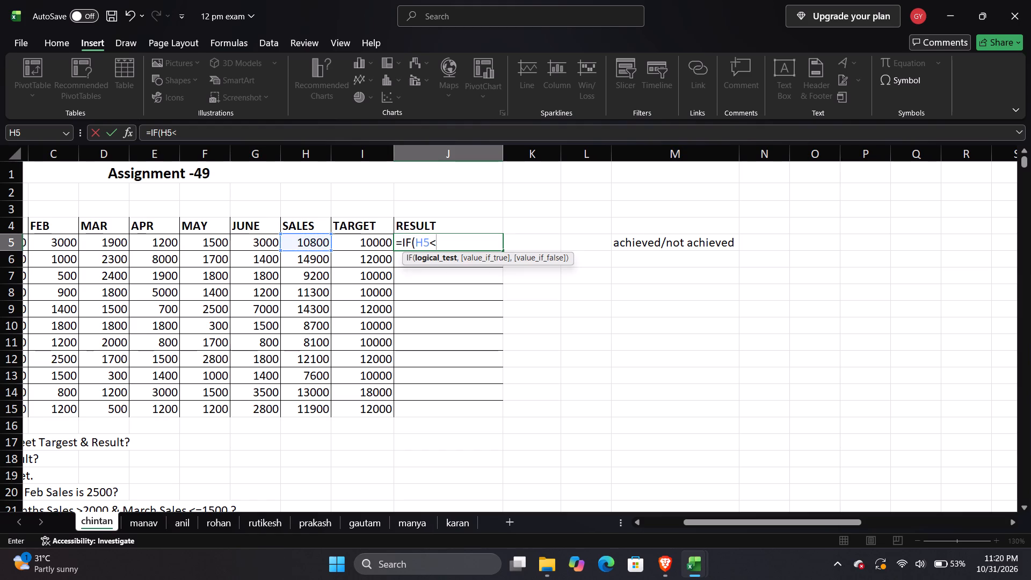
pyautogui.hotkey('shift', '+')
pyautogui.press('BackSpace')
pyautogui.press('=')
pyautogui.click(370, 246)
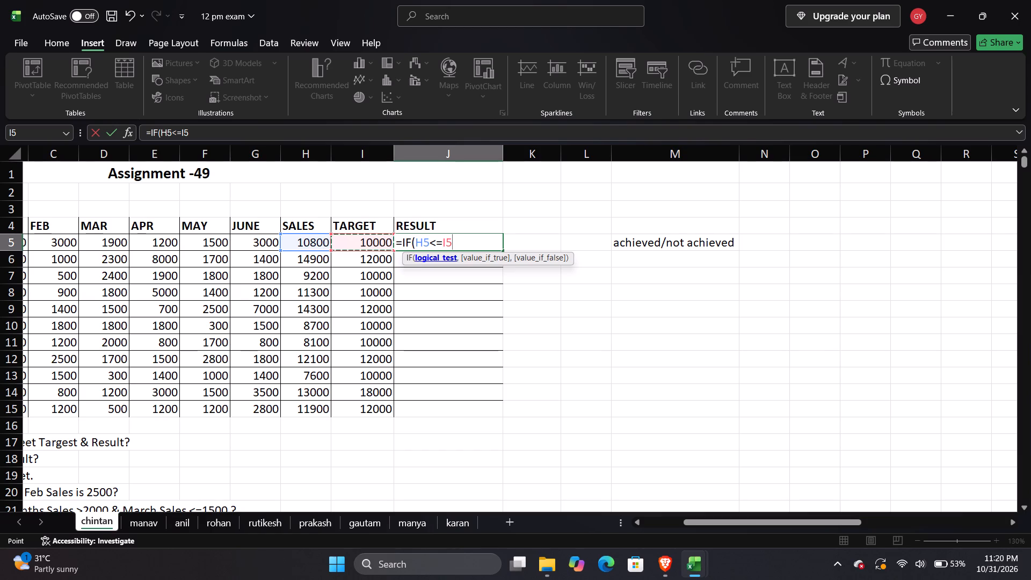
# Add the quoted text "ACHIVED" as the formula's value-if-true argument, followed by a period.
pyautogui.press(',')
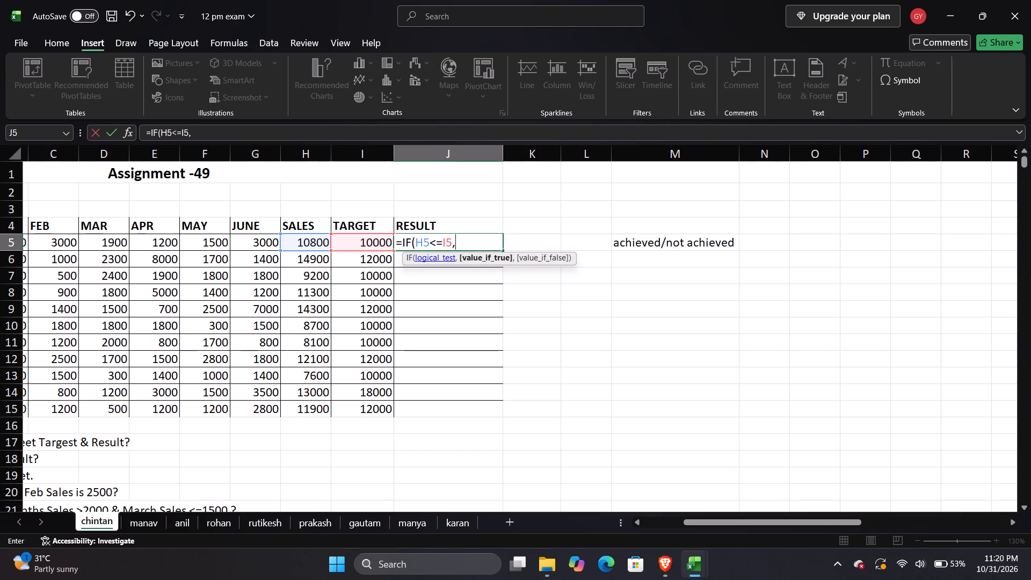
pyautogui.hotkey('shift', '"')
pyautogui.press('a')
pyautogui.press('BackSpace')
pyautogui.hotkey('shift', '"')
pyautogui.press('BackSpace')
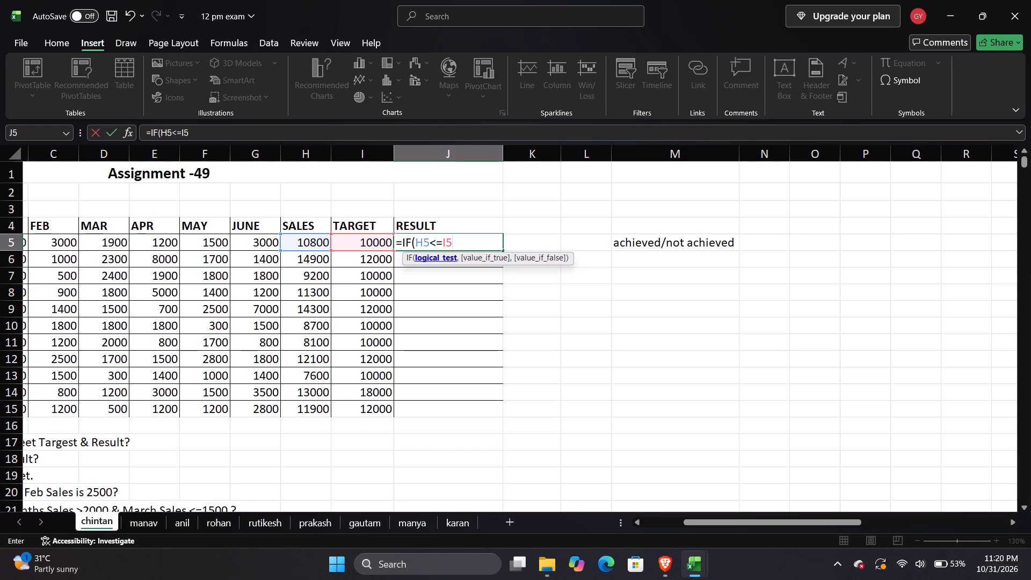
pyautogui.write(",''")
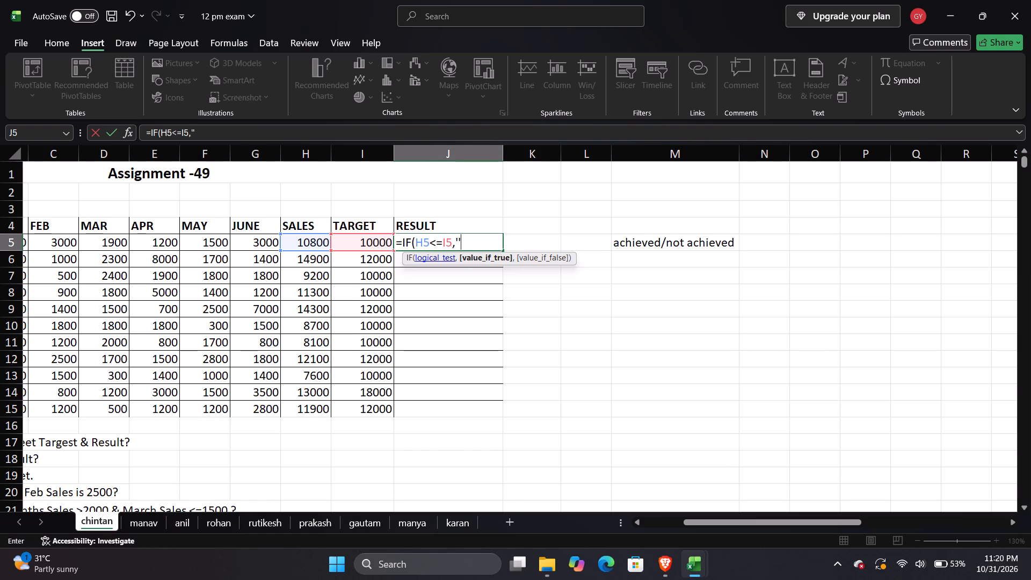
pyautogui.press('BackSpace')
pyautogui.press('BackSpace')
pyautogui.write('"\'')
pyautogui.press('BackSpace')
pyautogui.write('ACHIVED')
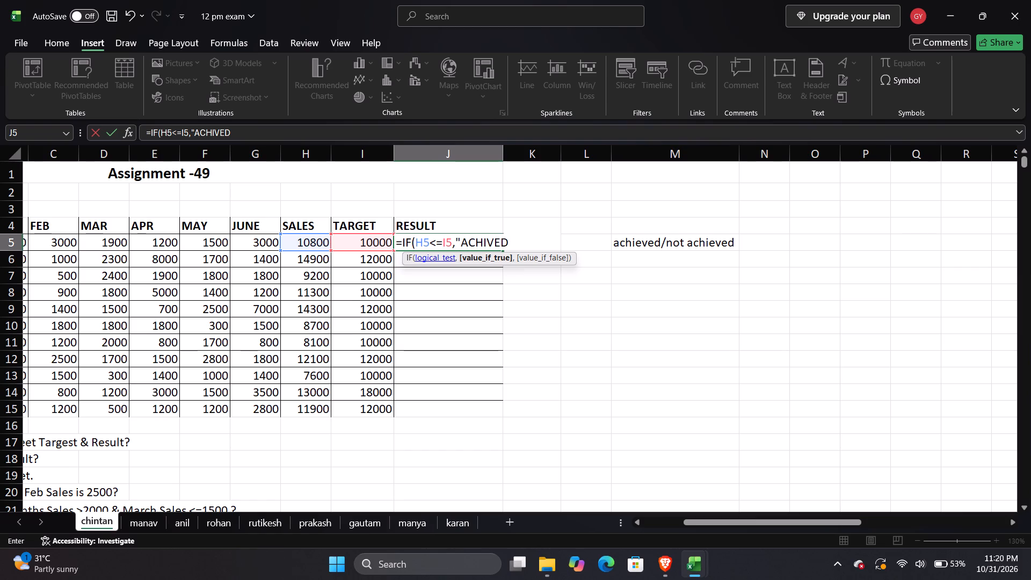
pyautogui.write('".')
# Append "NOT ACHIVED with an opening quotation mark only as the alternative result text in J5's formula.
pyautogui.hotkey('shift', '"')
pyautogui.write('nOY')
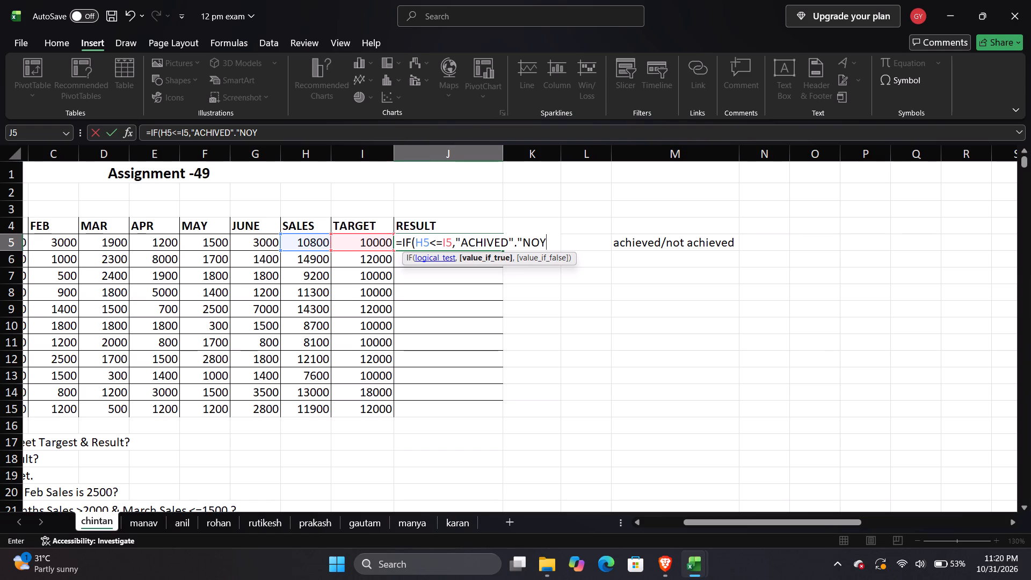
pyautogui.press('BackSpace')
pyautogui.write('T ACHIVED')
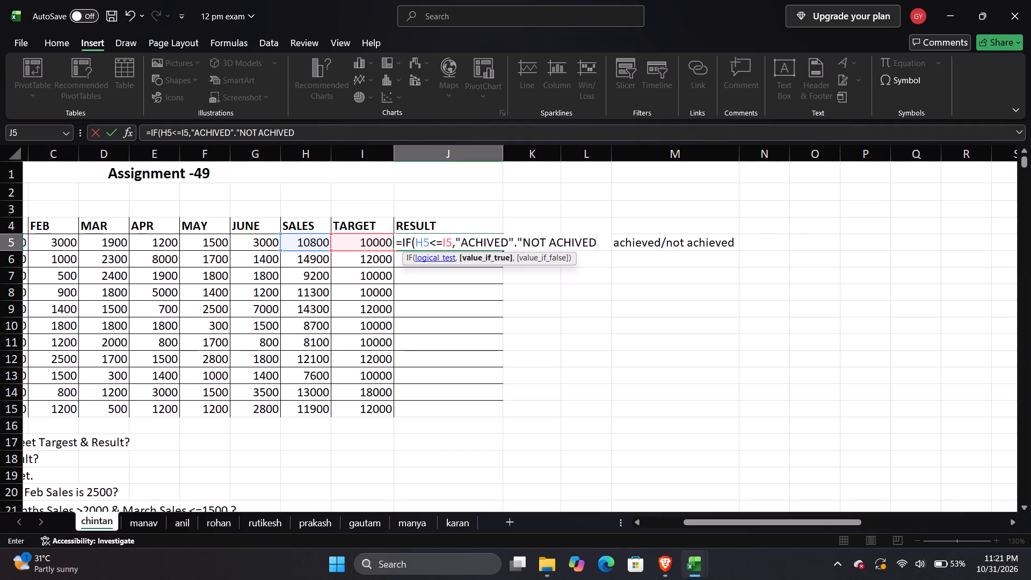
pyautogui.press('Left')
pyautogui.press('Left')
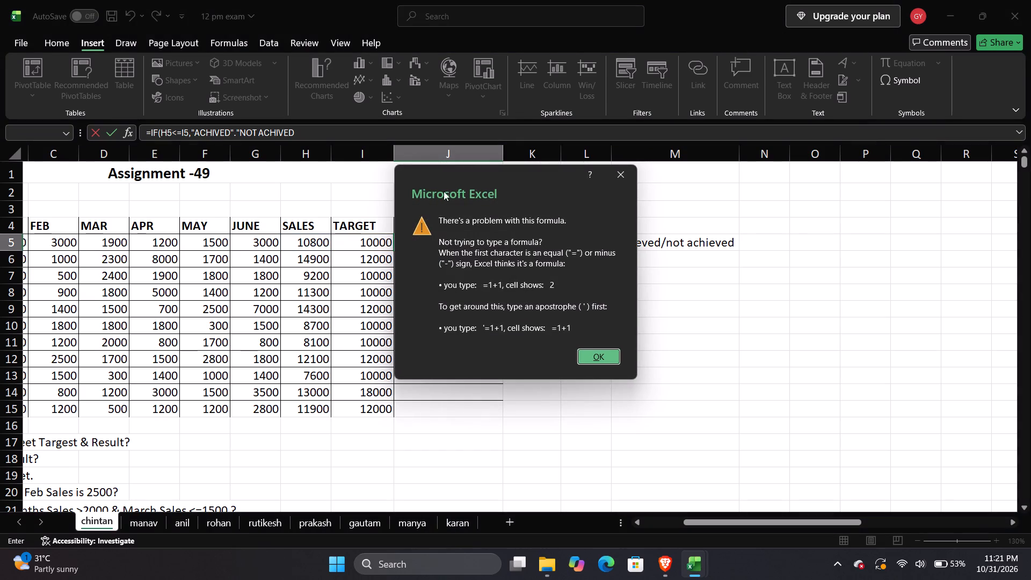
pyautogui.click(611, 173)
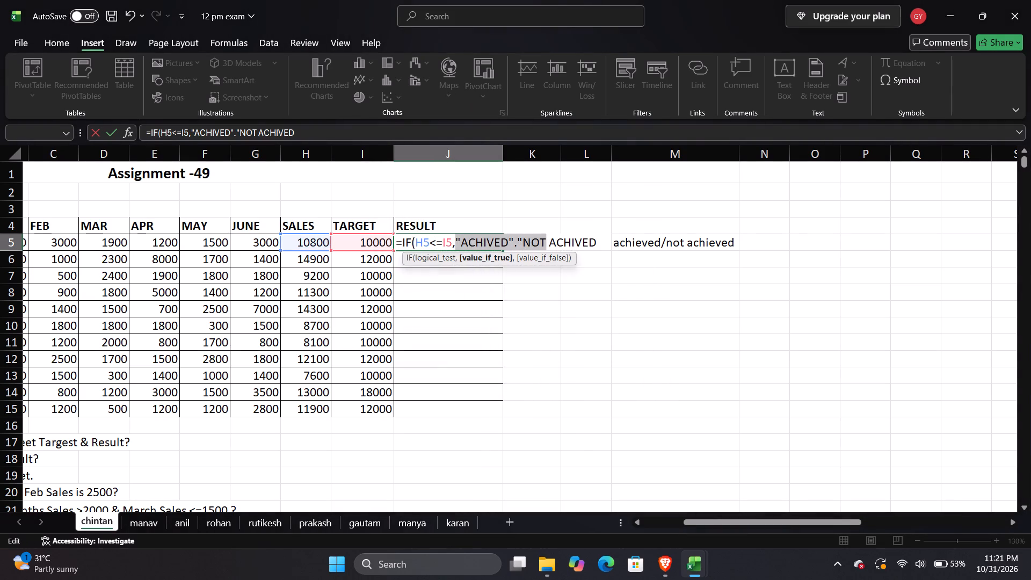
# Correct the spelling in both result texts of the J5 formula to ACHIEVED and NOT ACHIEVED.
pyautogui.click(574, 247)
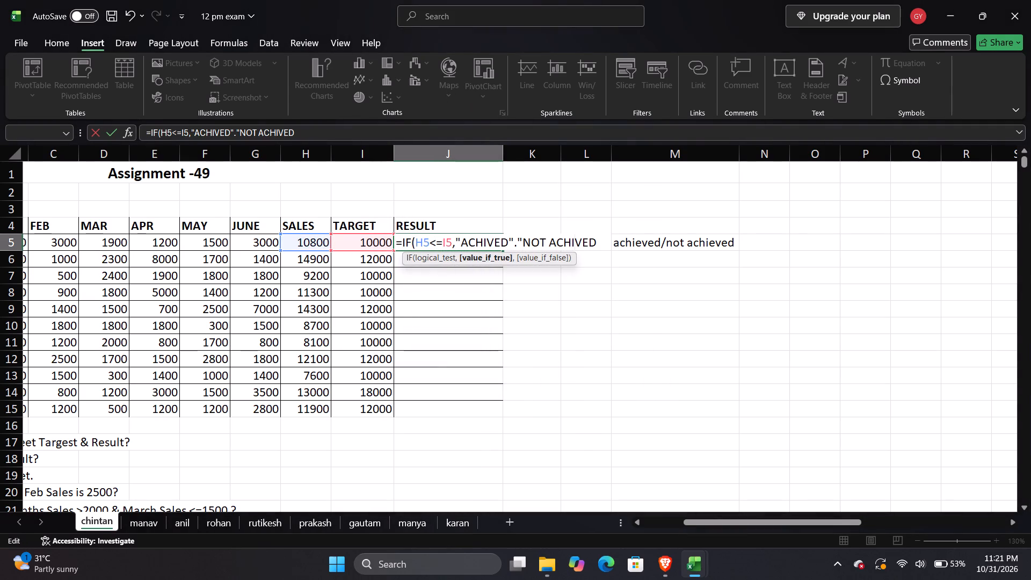
pyautogui.press('e')
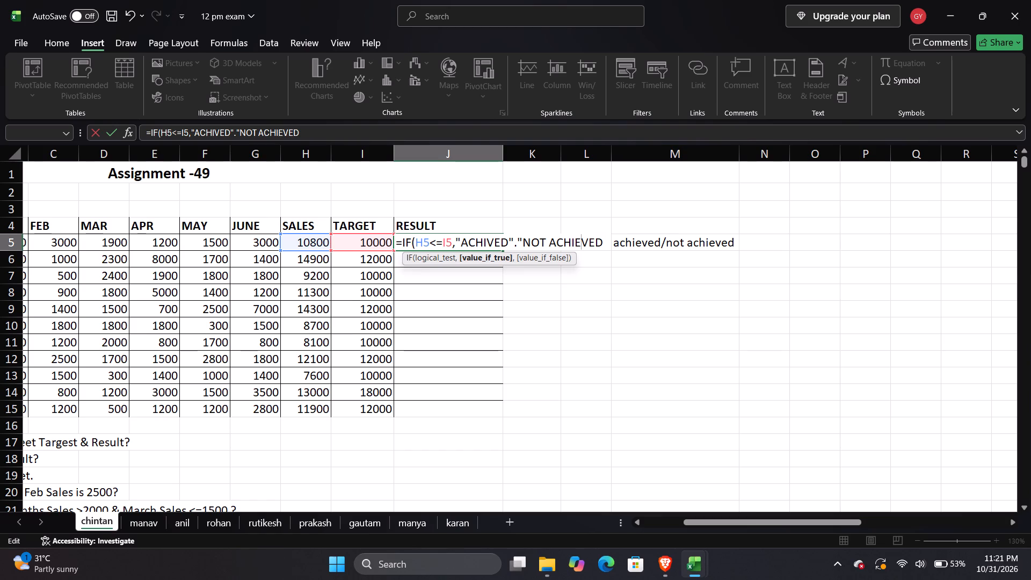
pyautogui.click(484, 240)
pyautogui.click(488, 239)
pyautogui.press('e')
# Add a closing parenthesis after NOT ACHIEVED and try to enter the formula in J5.
pyautogui.click(609, 242)
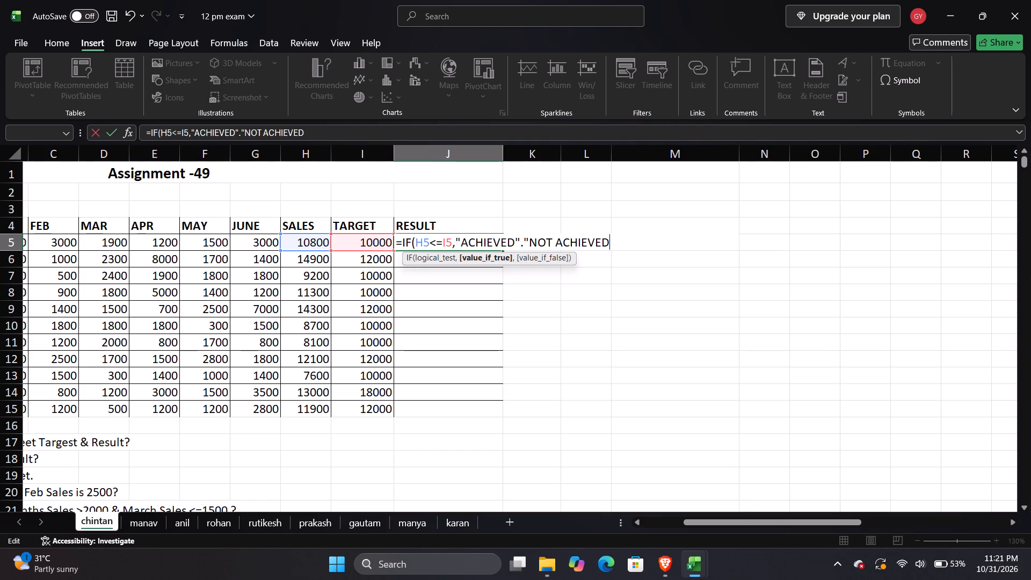
pyautogui.hotkey('shift', ')')
pyautogui.press('Return')
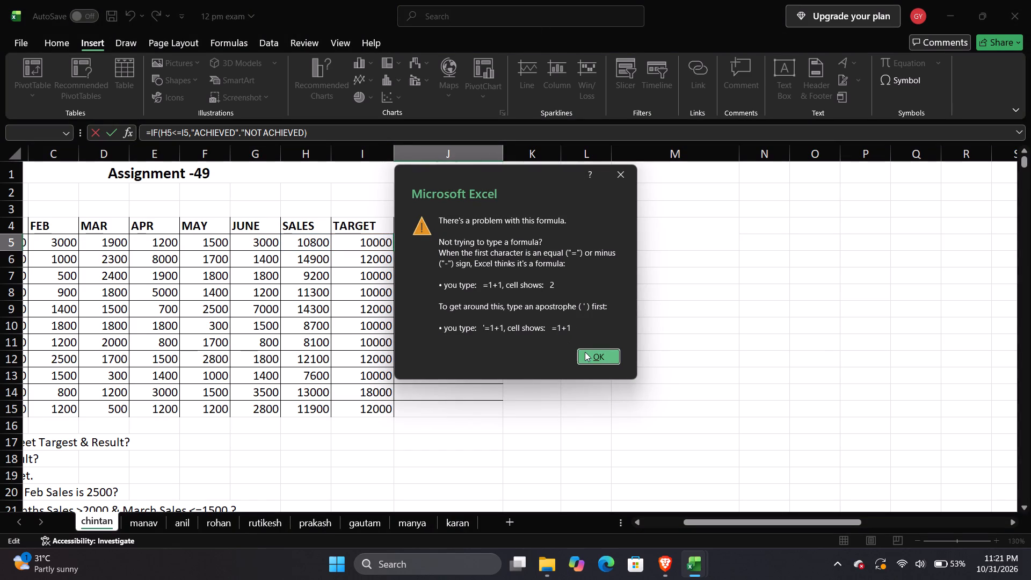
pyautogui.click(585, 351)
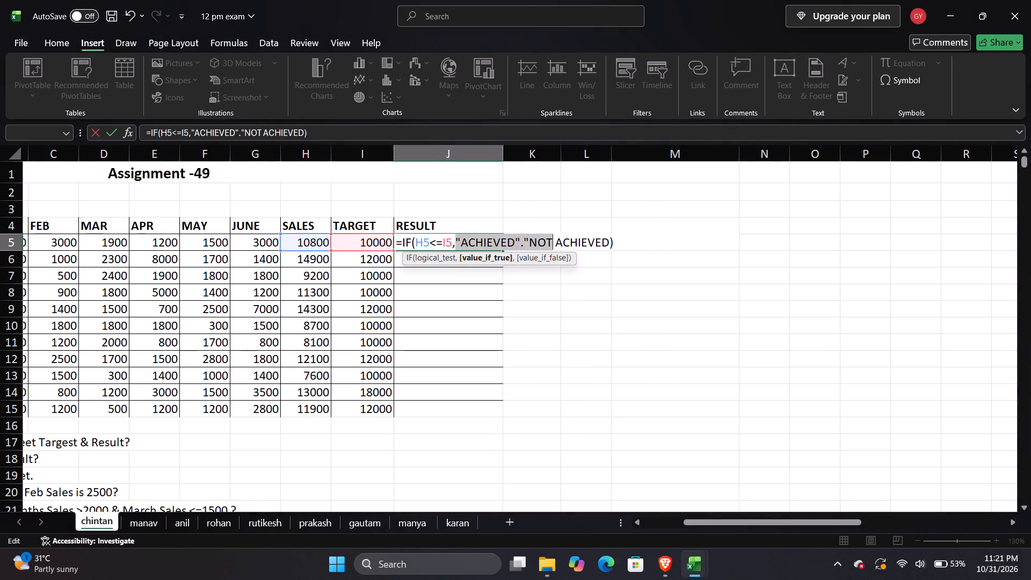
# Add the closing quotation mark after NOT ACHIEVED in J5's formula and try to enter it.
pyautogui.click(608, 241)
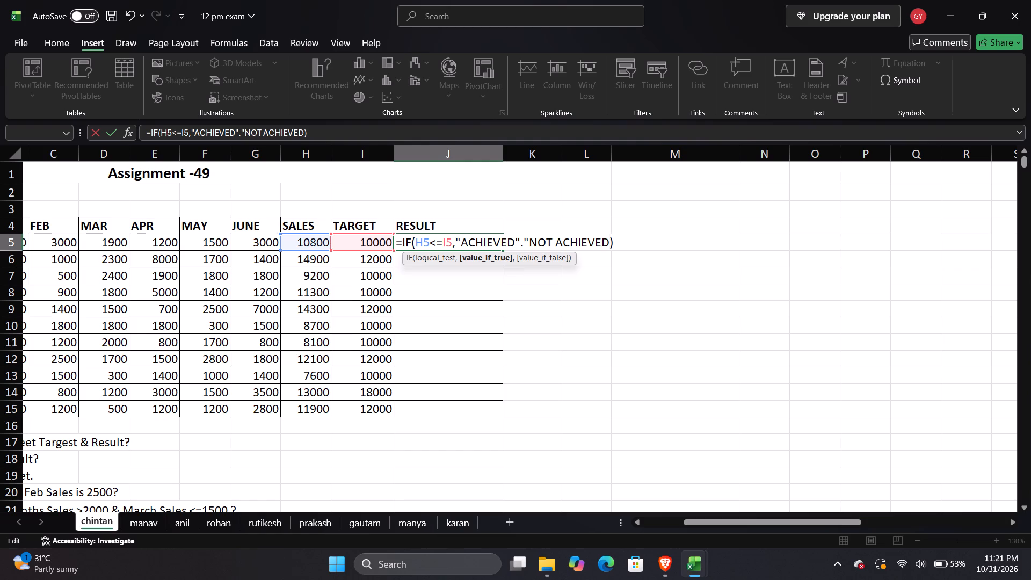
pyautogui.hotkey('shift', '"')
pyautogui.hotkey('shift', "'")
pyautogui.press('BackSpace')
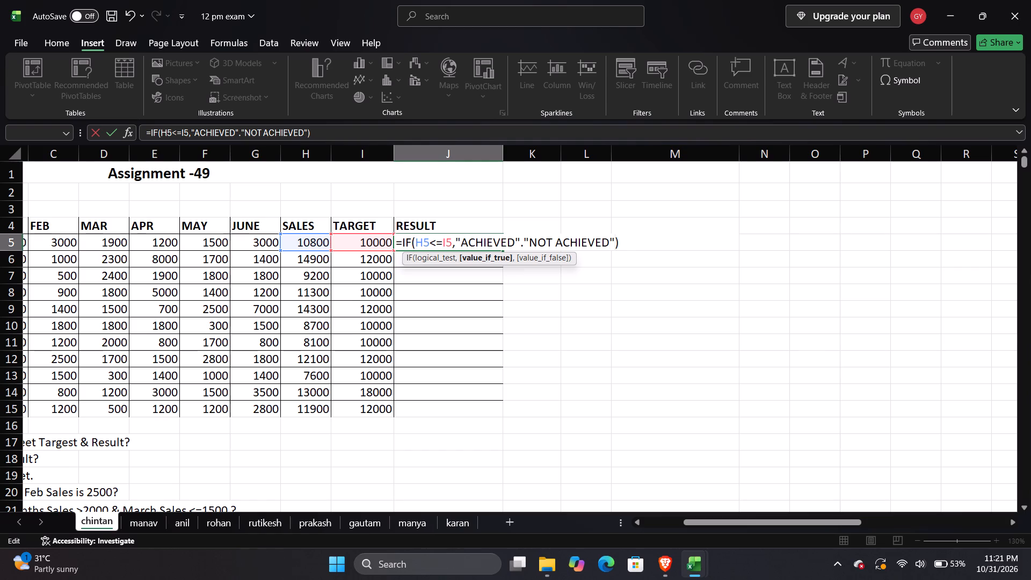
pyautogui.press('Return')
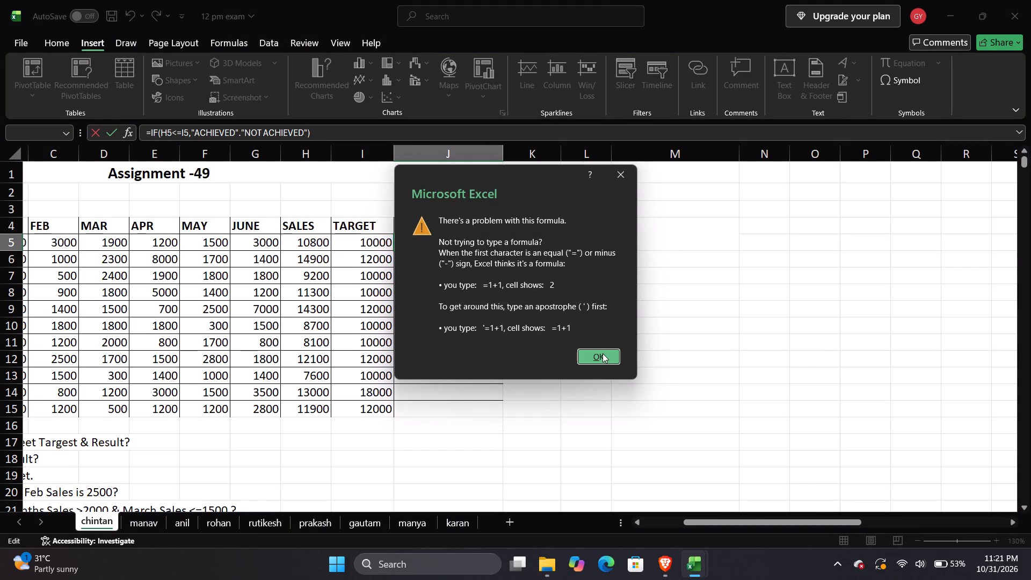
pyautogui.click(602, 353)
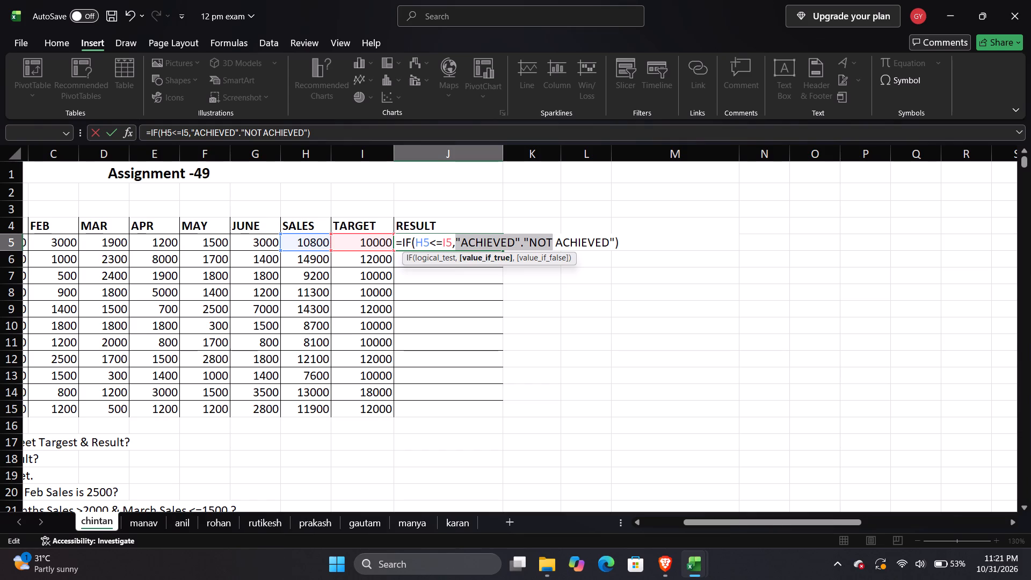
# Replace the period between the two result texts with a comma and enter the IF formula in J5.
pyautogui.scroll(1, 522, 240)
pyautogui.click(520, 242)
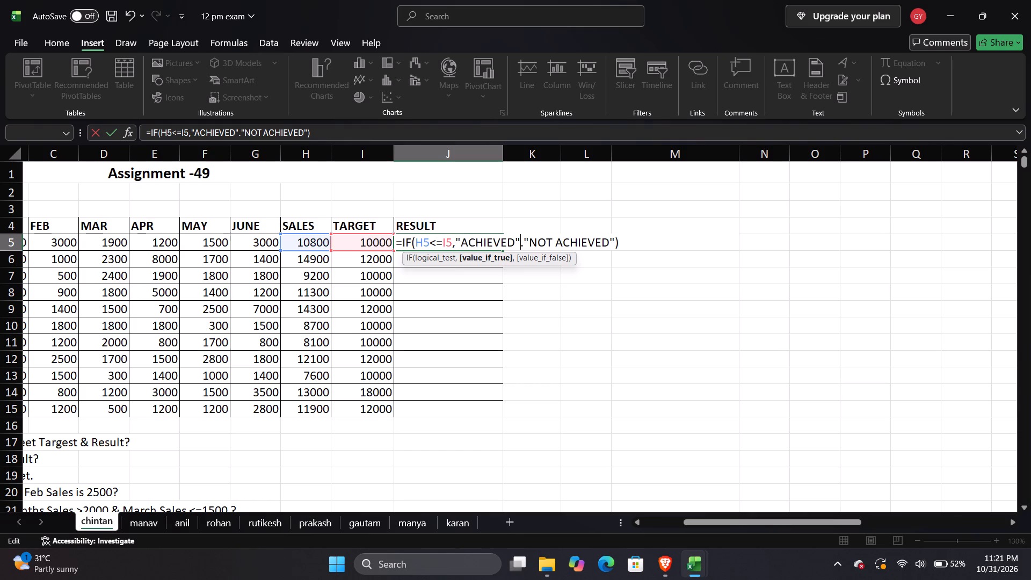
pyautogui.click(525, 240)
pyautogui.press('BackSpace')
pyautogui.press(',')
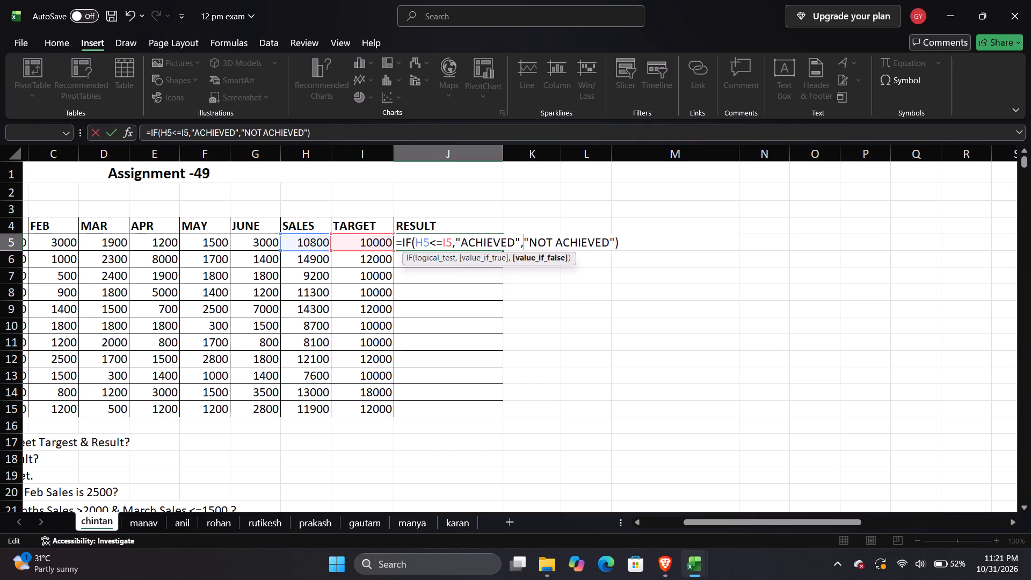
pyautogui.press('Return')
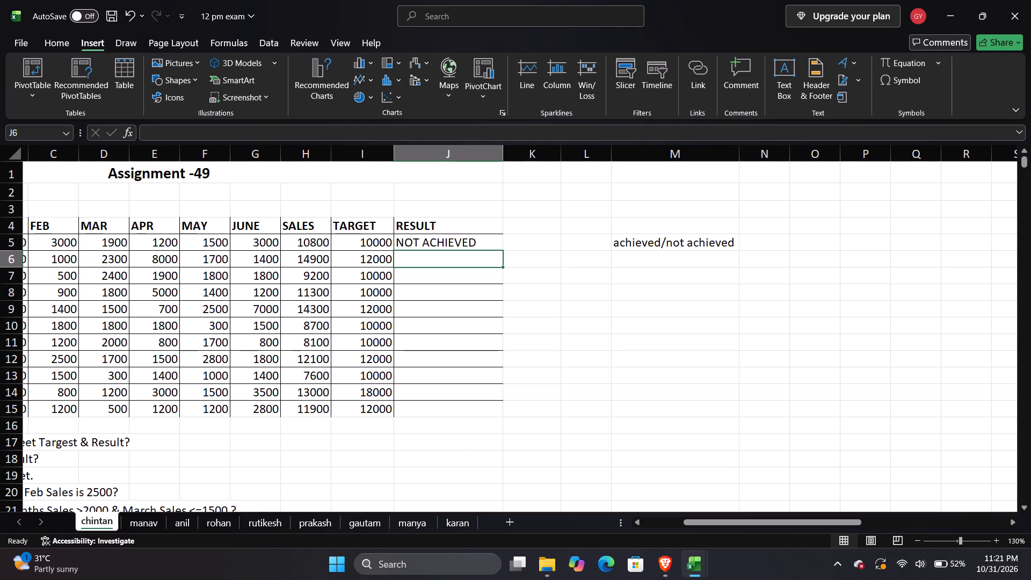
# Fill the J5 formula down the RESULT column through J15.
pyautogui.click(508, 244)
pyautogui.click(491, 243)
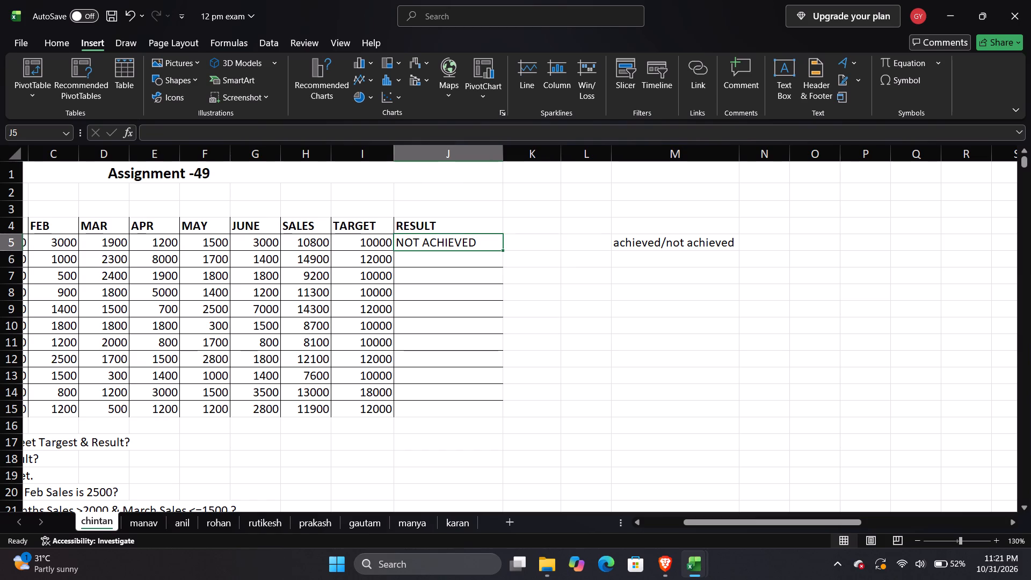
pyautogui.doubleClick(503, 250)
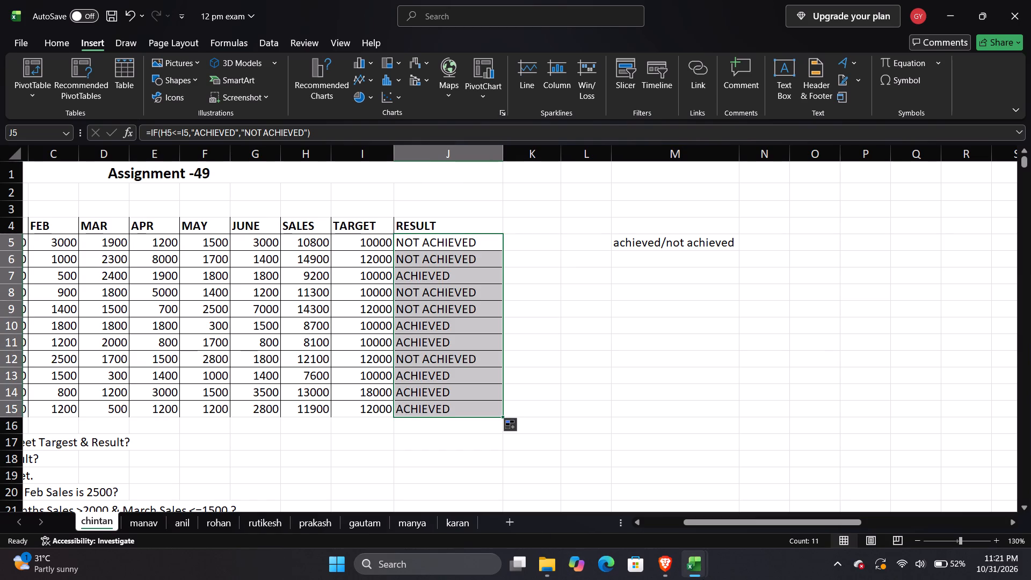
# Compare the RESULT column and J5 formula in the CHINTAN EXAM workbook with those in the 12 pm exam workbook.
pyautogui.click(694, 569)
pyautogui.click(721, 512)
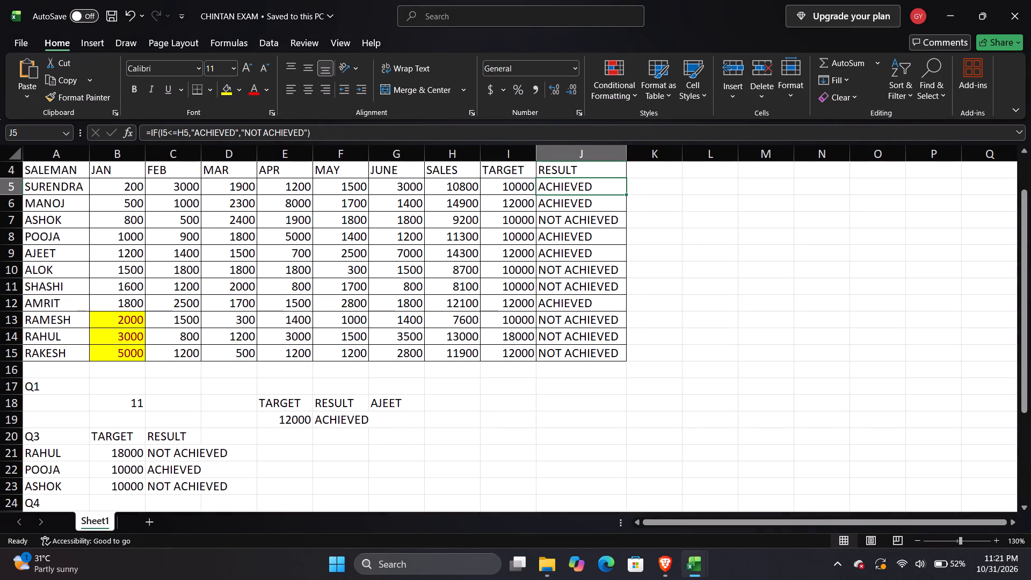
pyautogui.scroll(2, 584, 216)
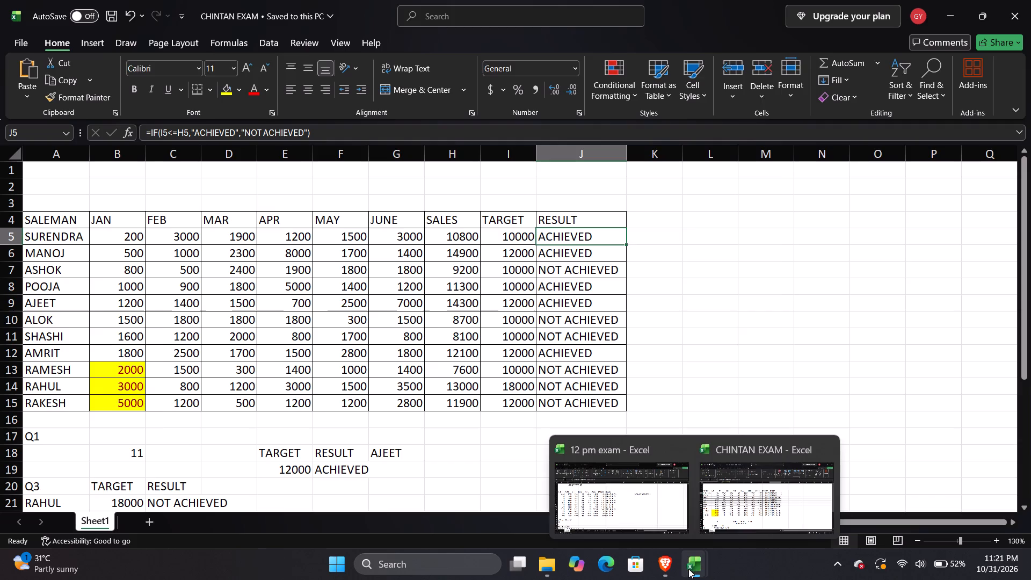
pyautogui.click(613, 472)
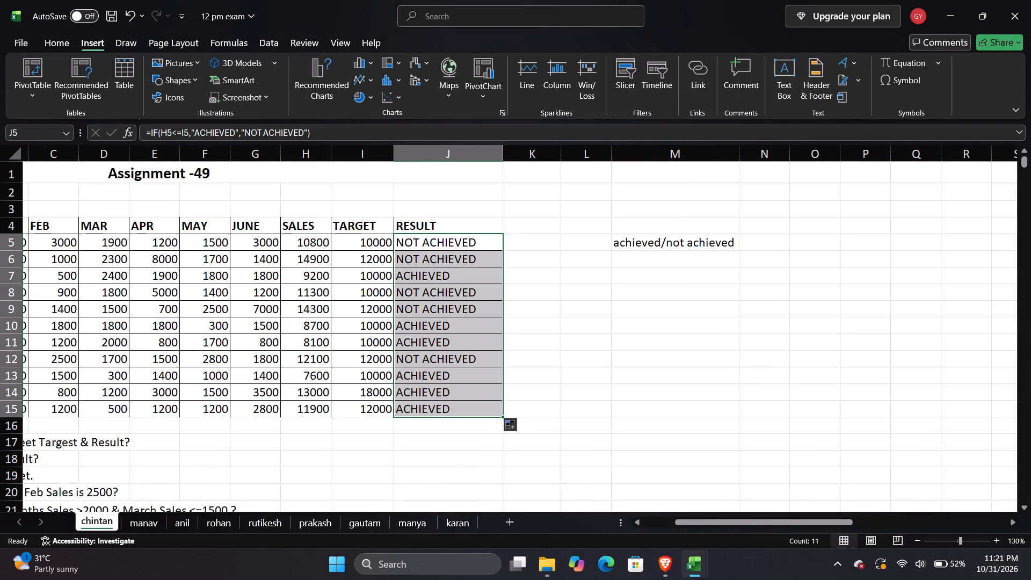
pyautogui.click(445, 236)
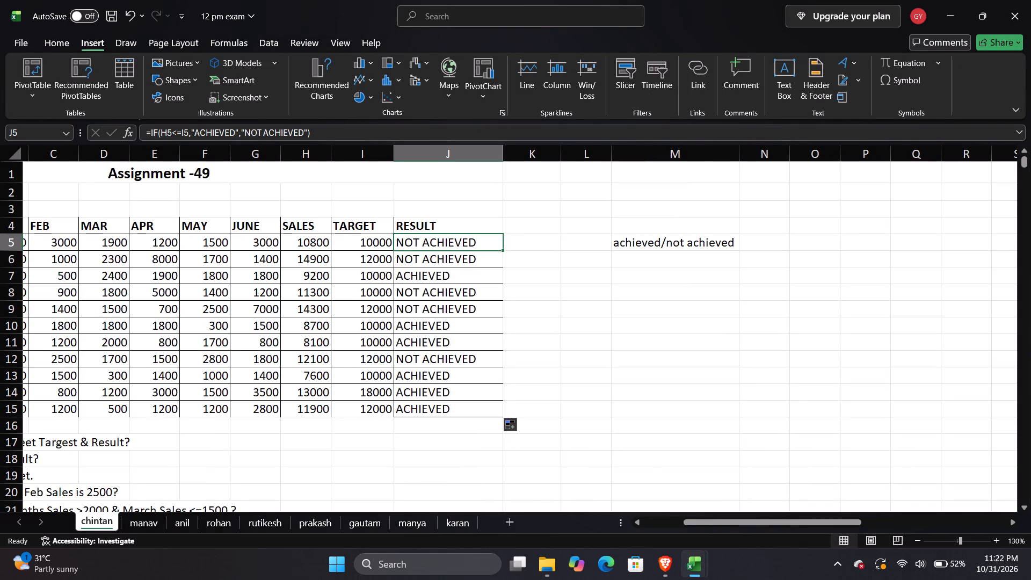
# Save the 12 pm exam workbook, and close both workbooks and the timepass folder window.
pyautogui.hotkey('ctrl', 's')
pyautogui.click(1030, 9)
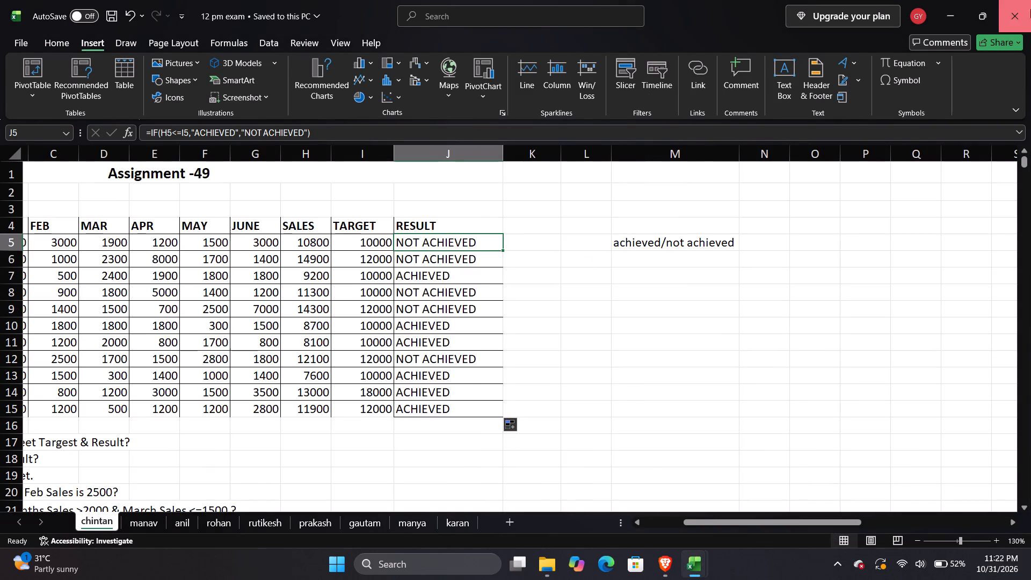
pyautogui.hotkey('ctrl', 's')
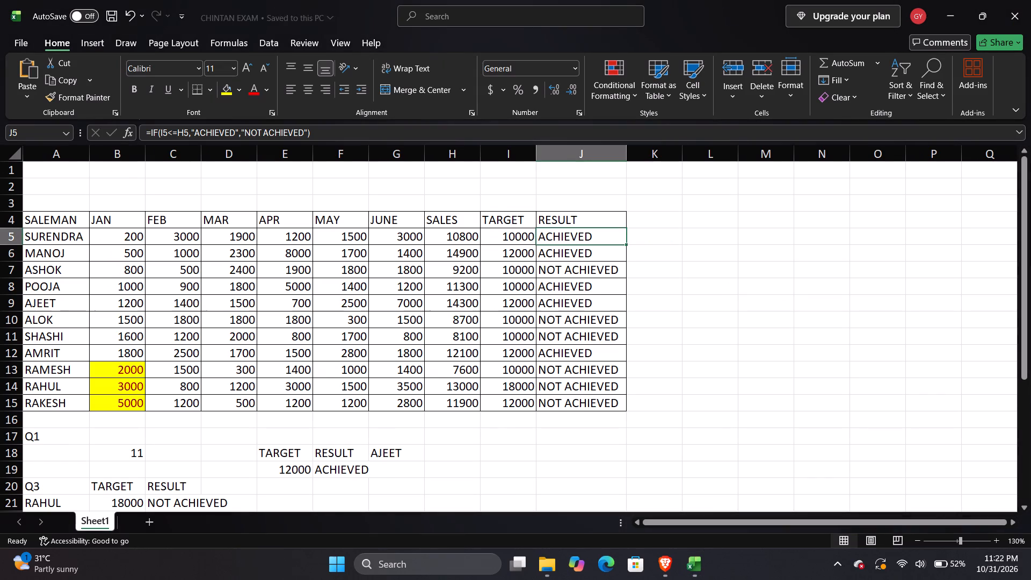
pyautogui.click(1029, 10)
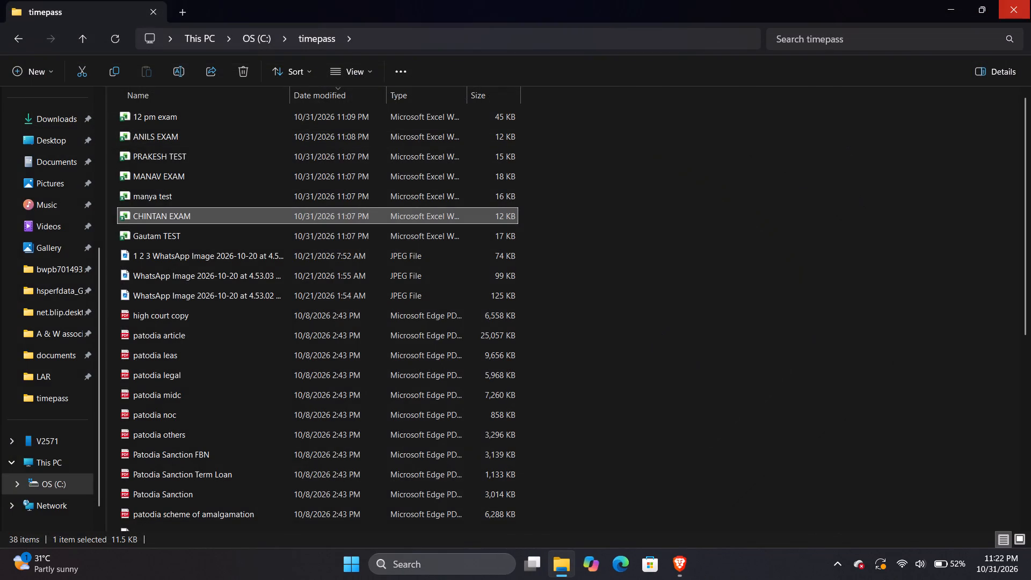
pyautogui.click(1030, 0)
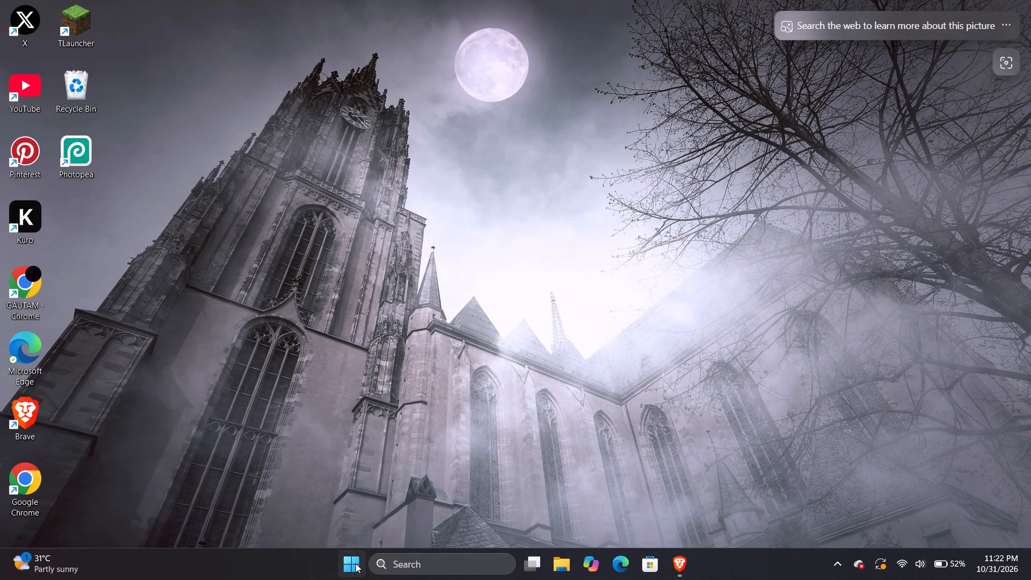
# Launch another application from the desktop.
pyautogui.click(355, 563)
pyautogui.click(331, 424)
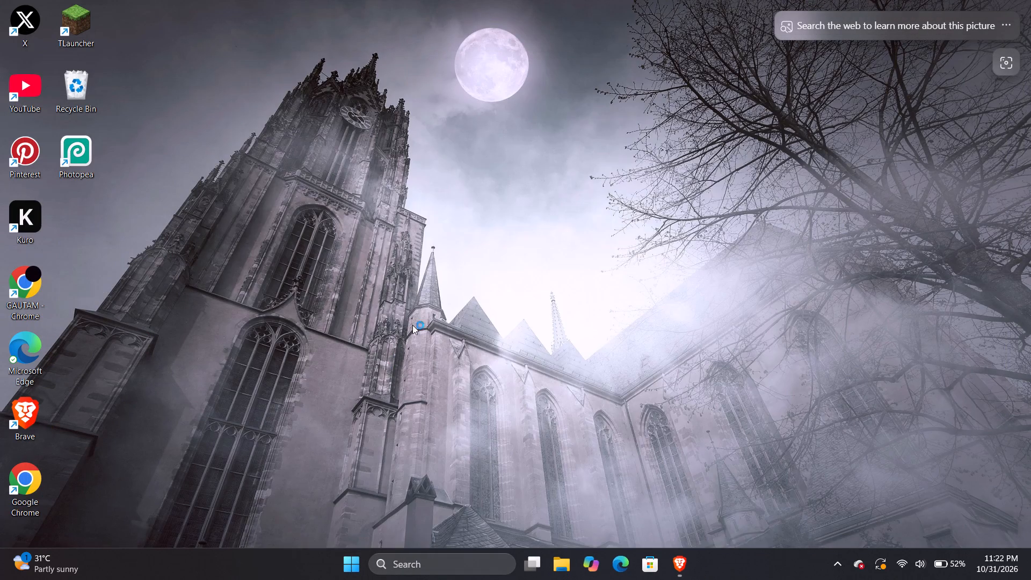